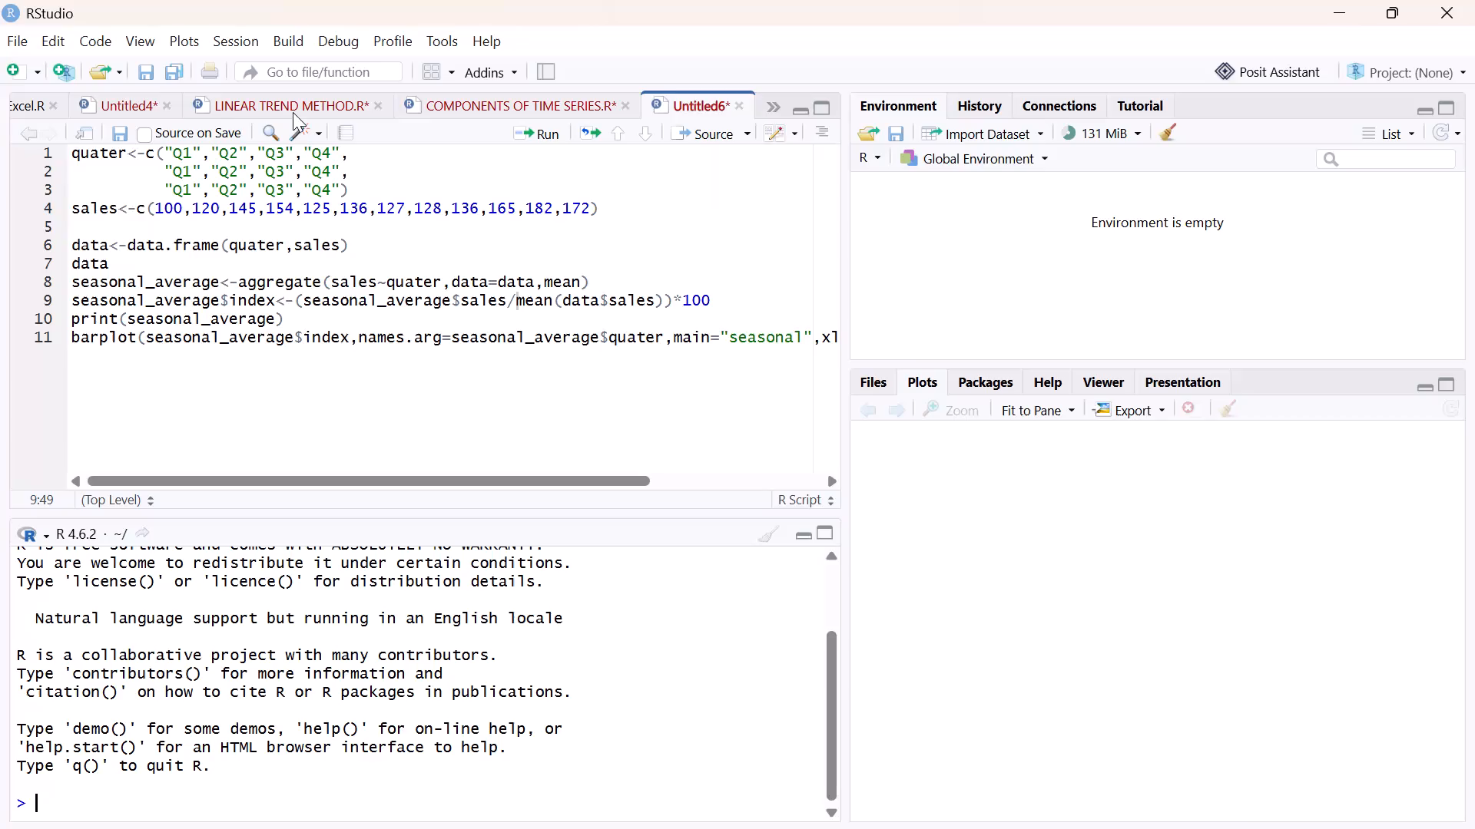
Open the Untitled4 script and run its first three lines, defining year, sales and the data frame.
click(114, 102)
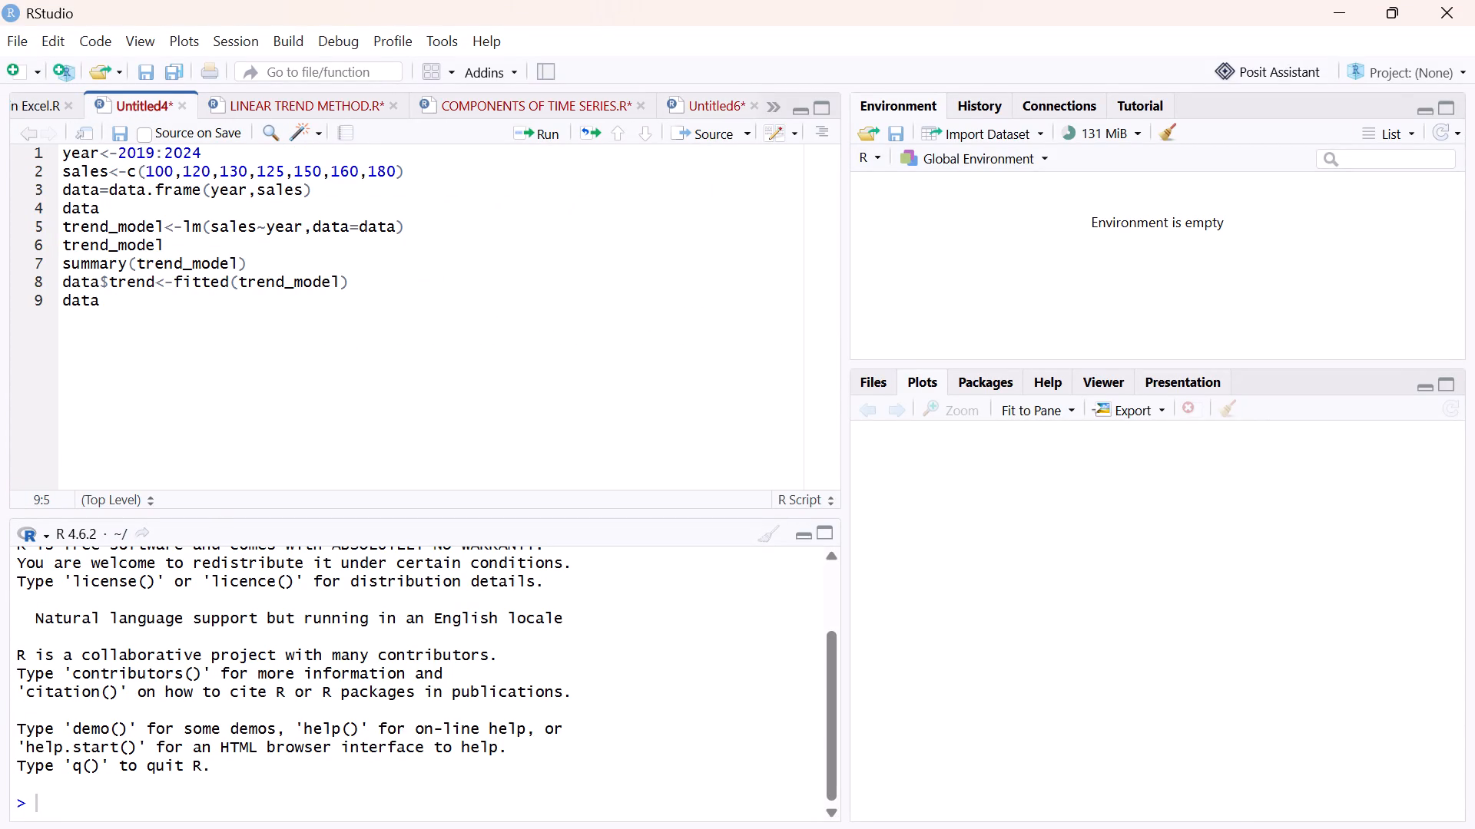
click(547, 118)
double_click(547, 118)
drag(547, 118, 255, 124)
drag(255, 124, 212, 150)
click(212, 150)
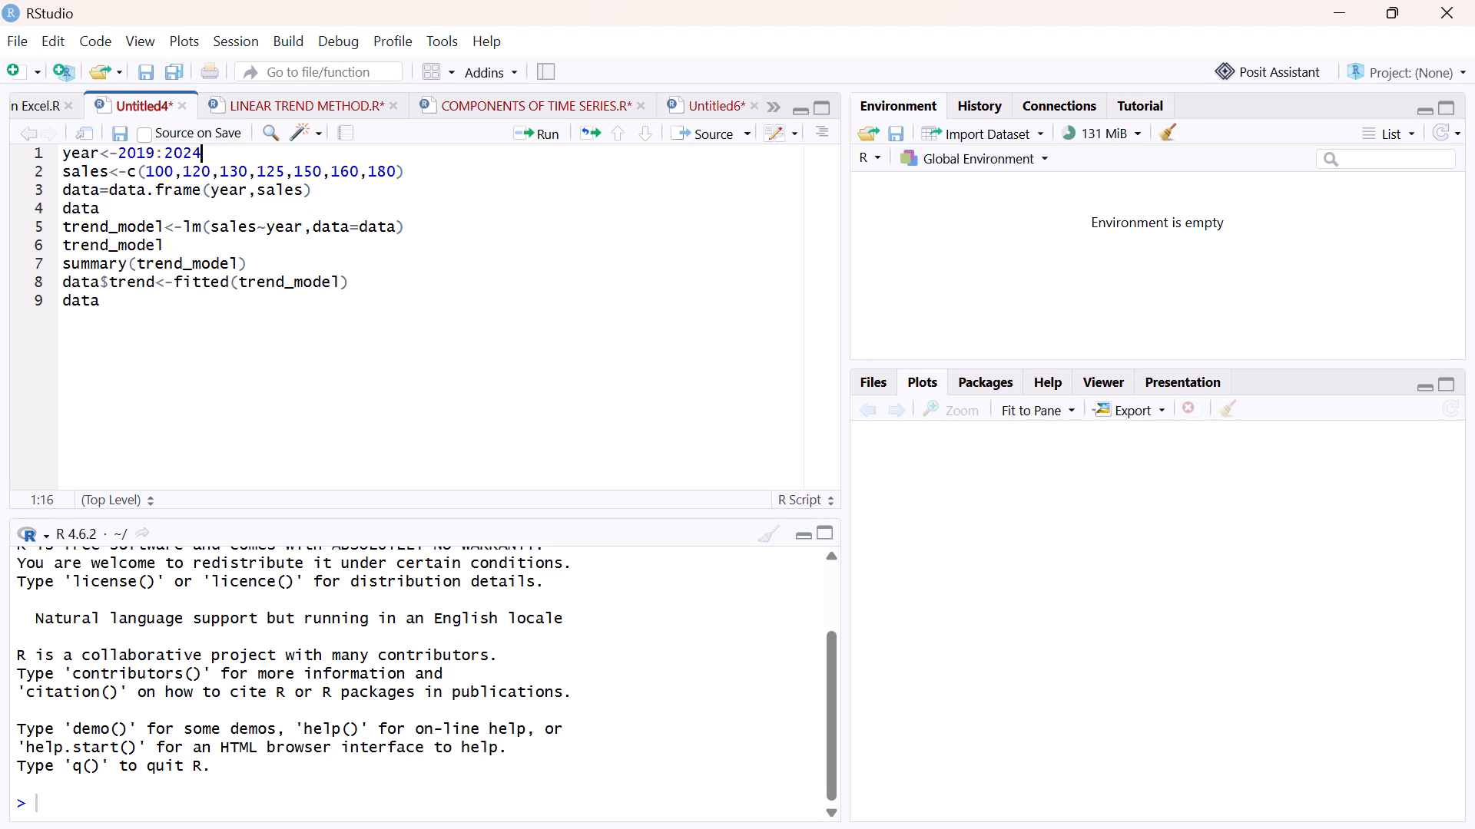
click(549, 141)
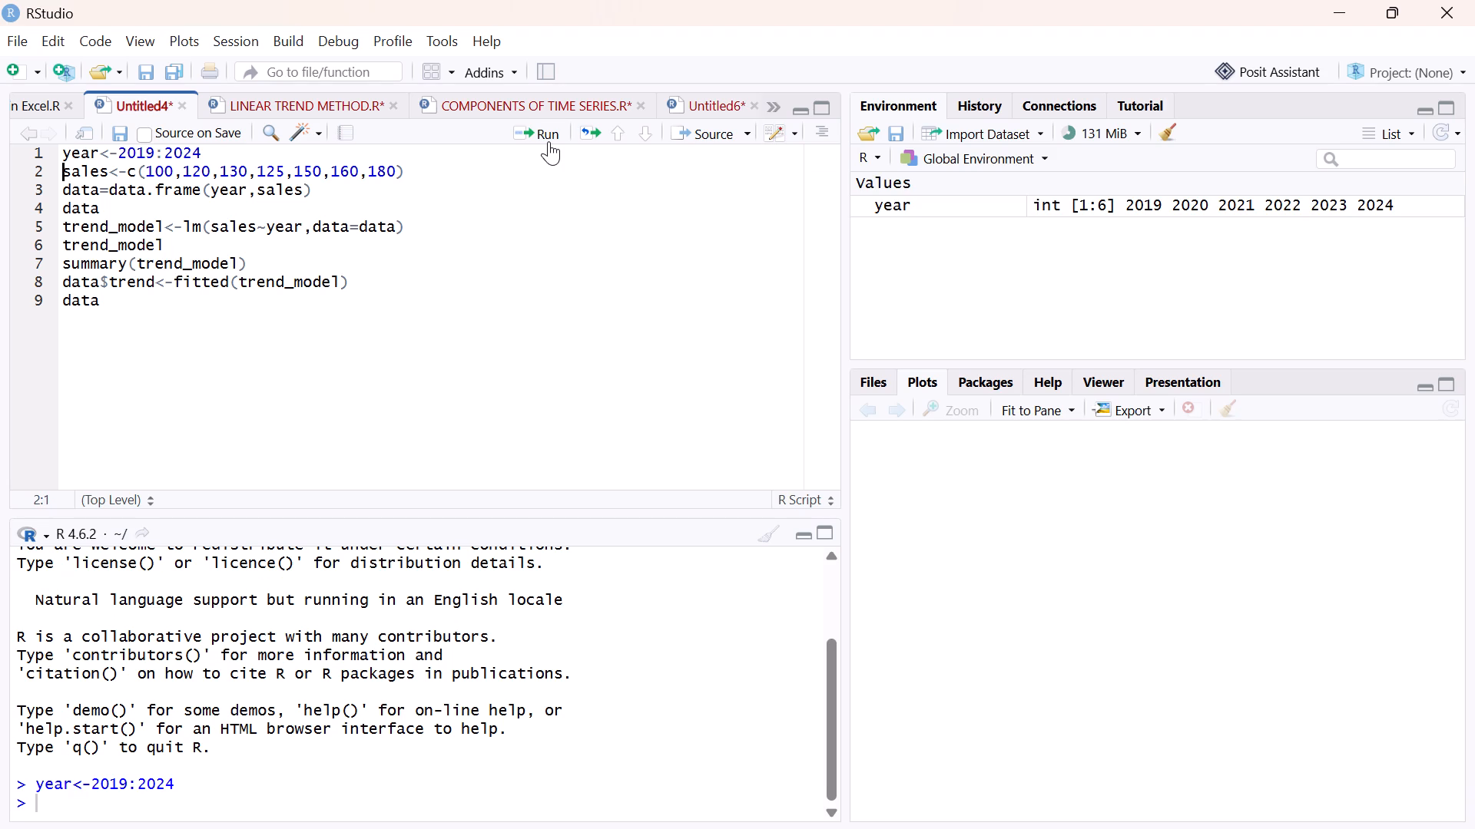
click(549, 141)
click(549, 141)
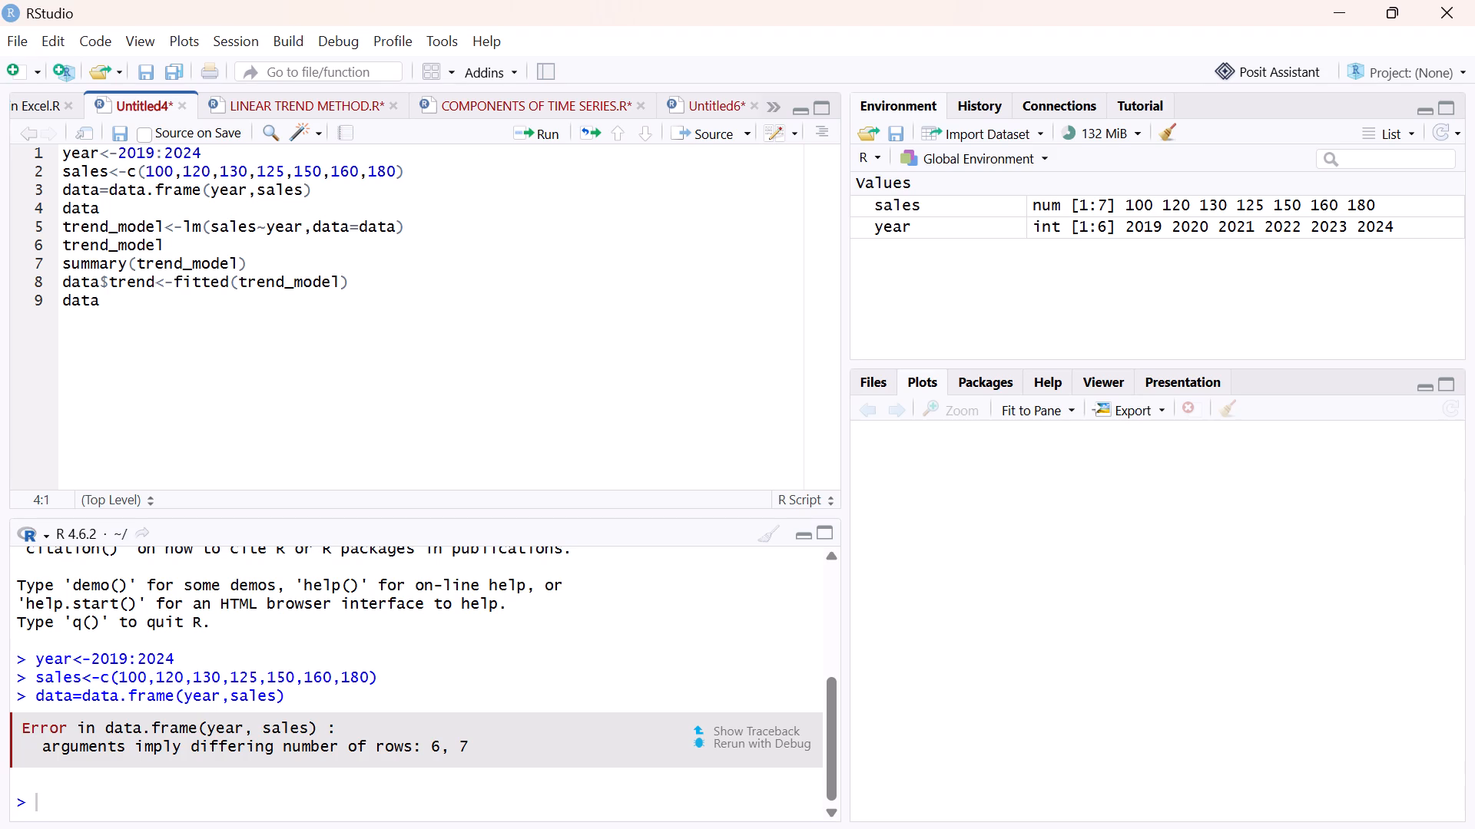
Change the year range on line 1 of the script to 2019:2025.
key(3)
click(217, 147)
key(BackSpace)
key(5)
Run the script from line 1 through the trend_model regression on line 5.
click(294, 146)
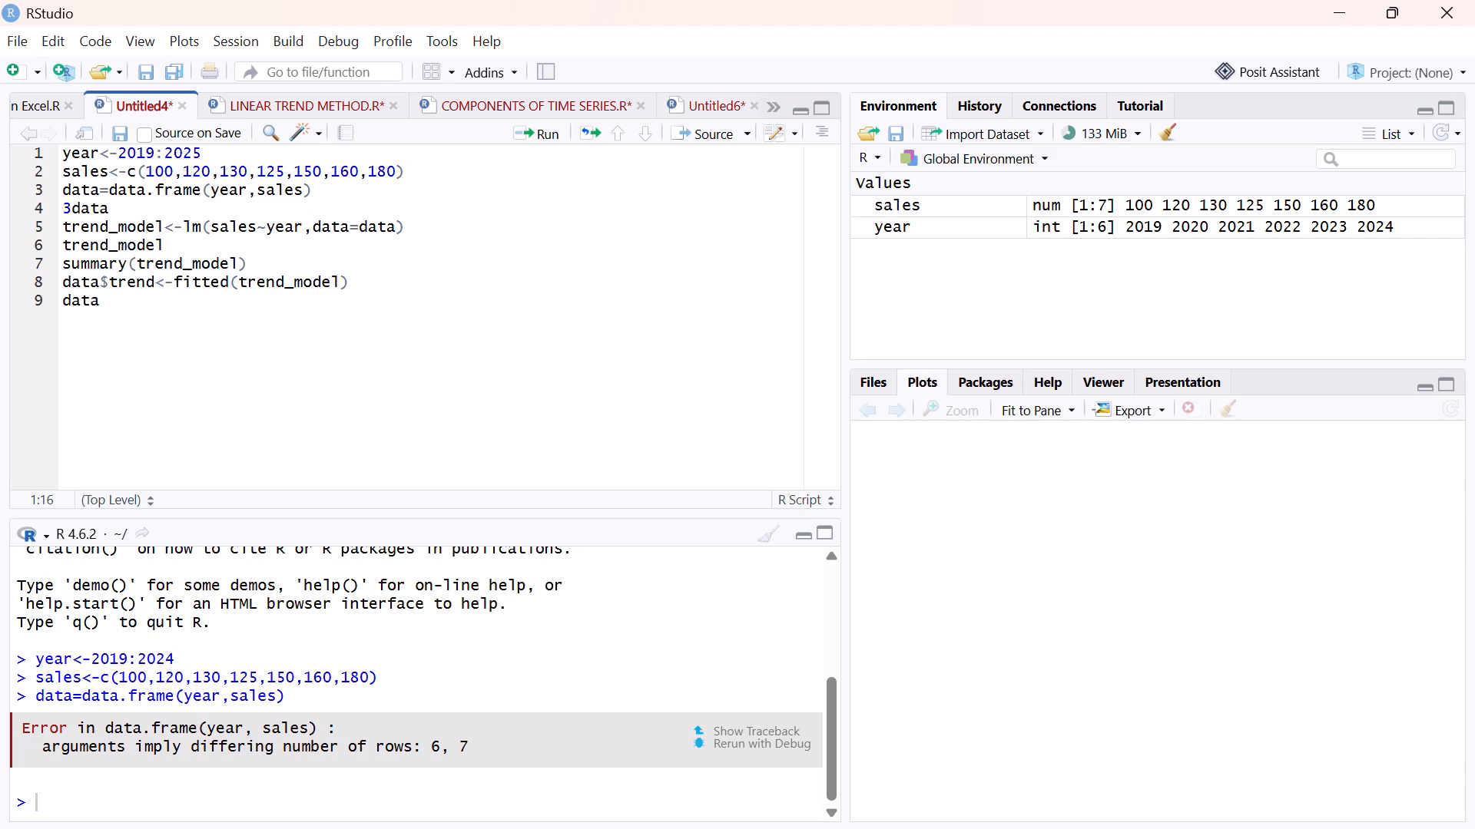
click(542, 144)
triple_click(545, 132)
double_click(545, 132)
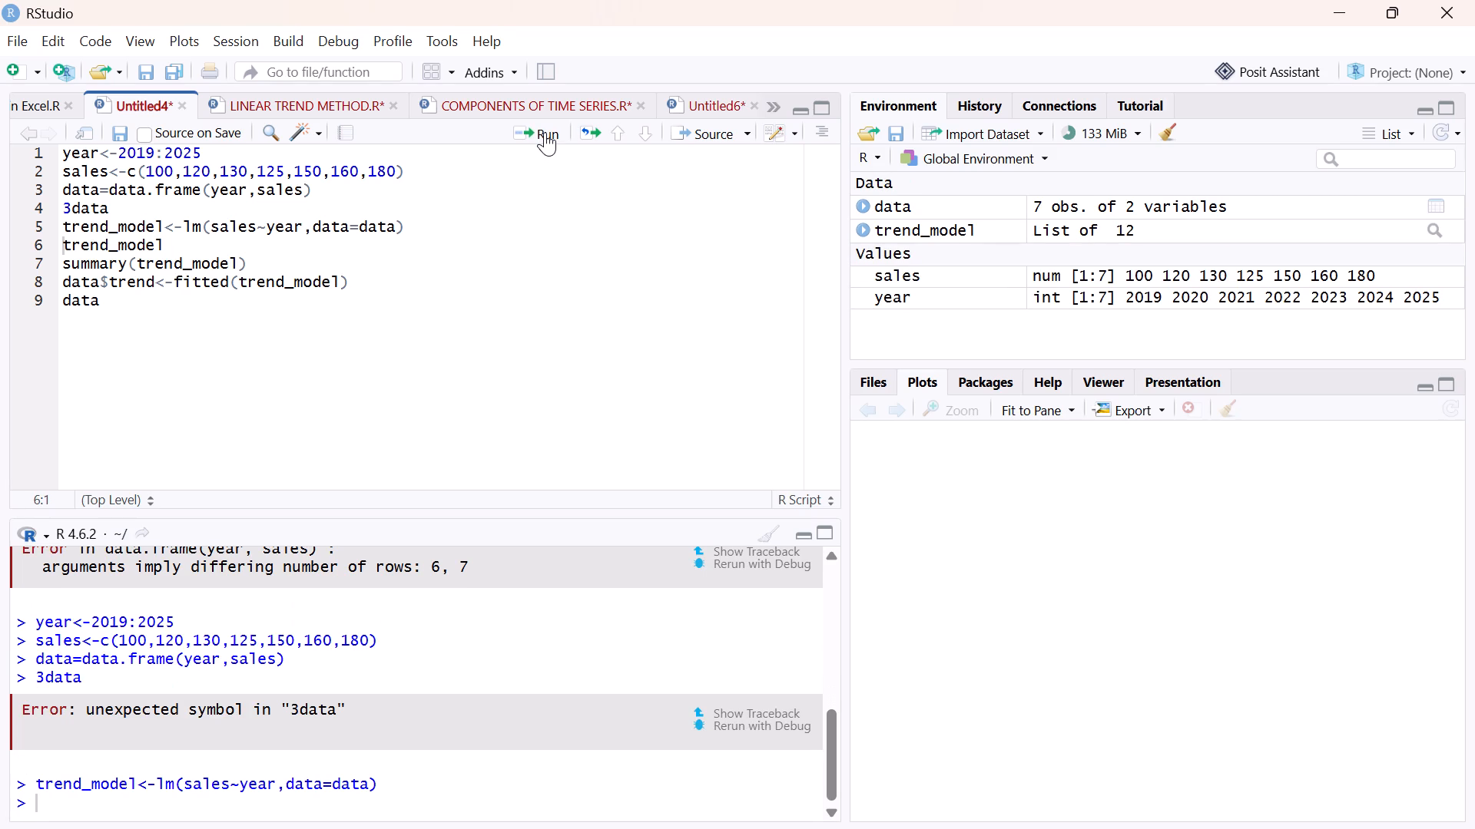
Remove the stray 3 before data on line 4, run lines 4 to 7 and review the trend model summary.
click(71, 206)
key(BackSpace)
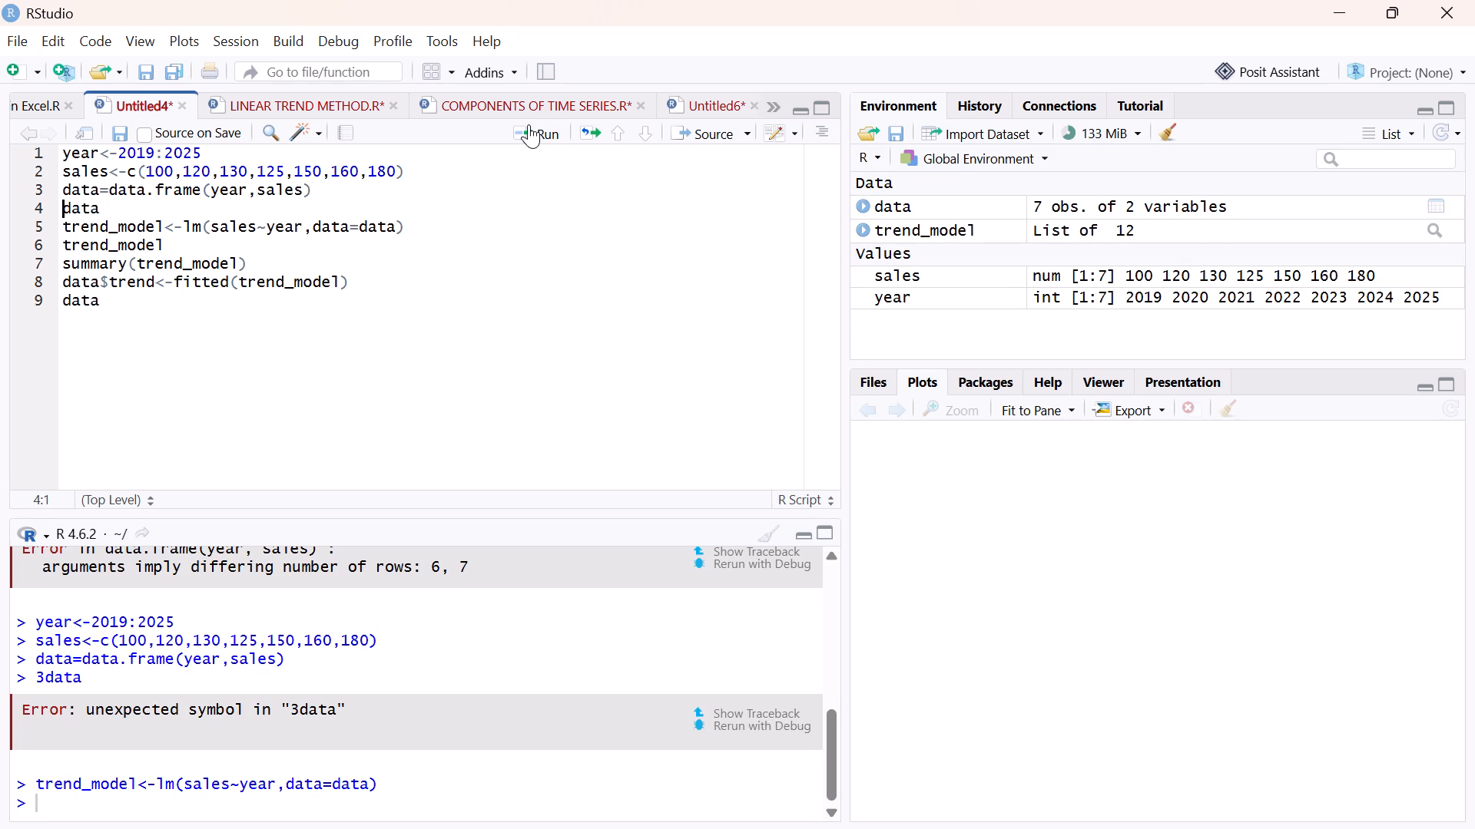
triple_click(529, 124)
click(529, 124)
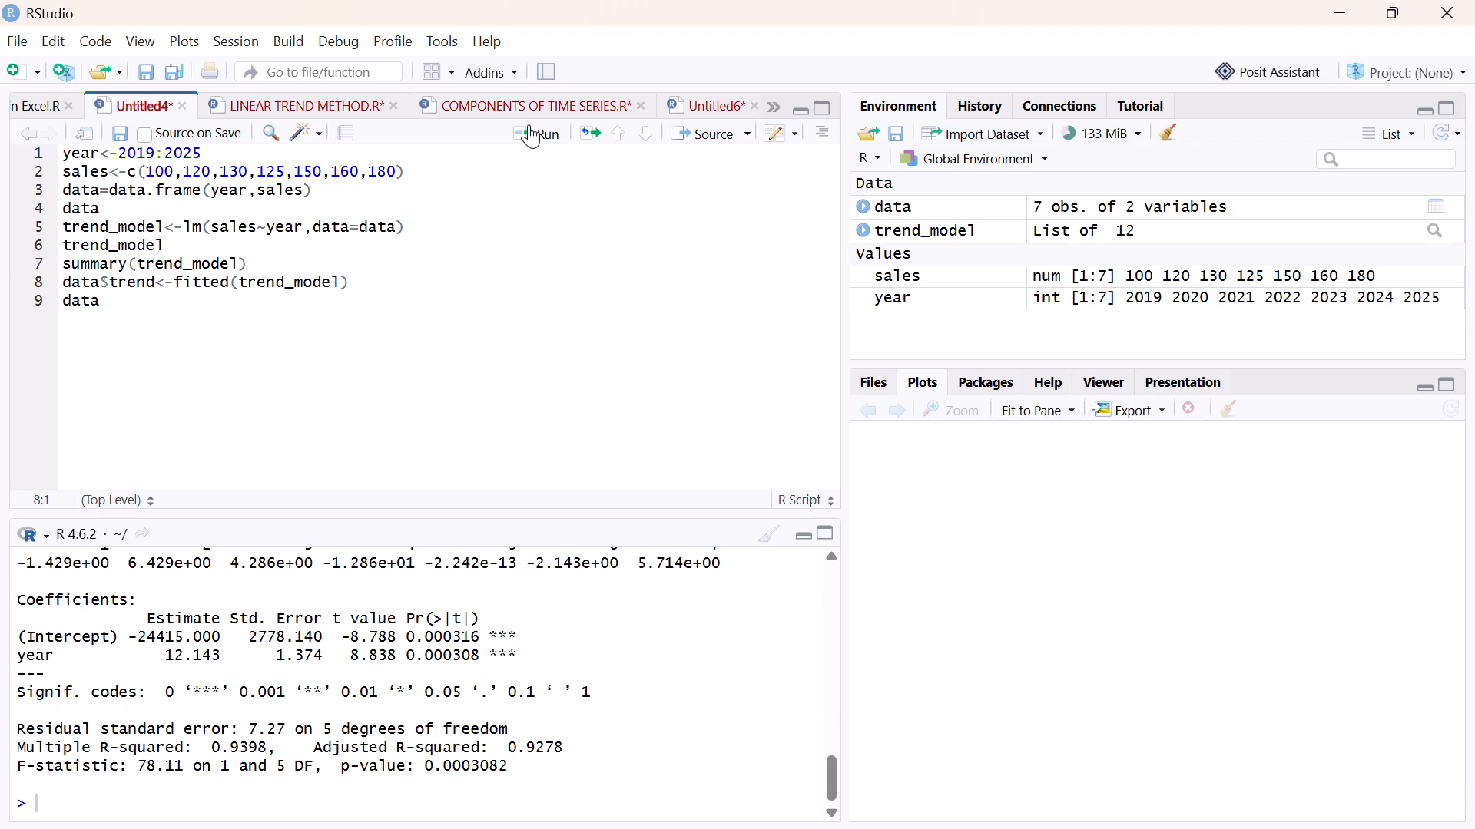
scroll(165, 623, up, 3)
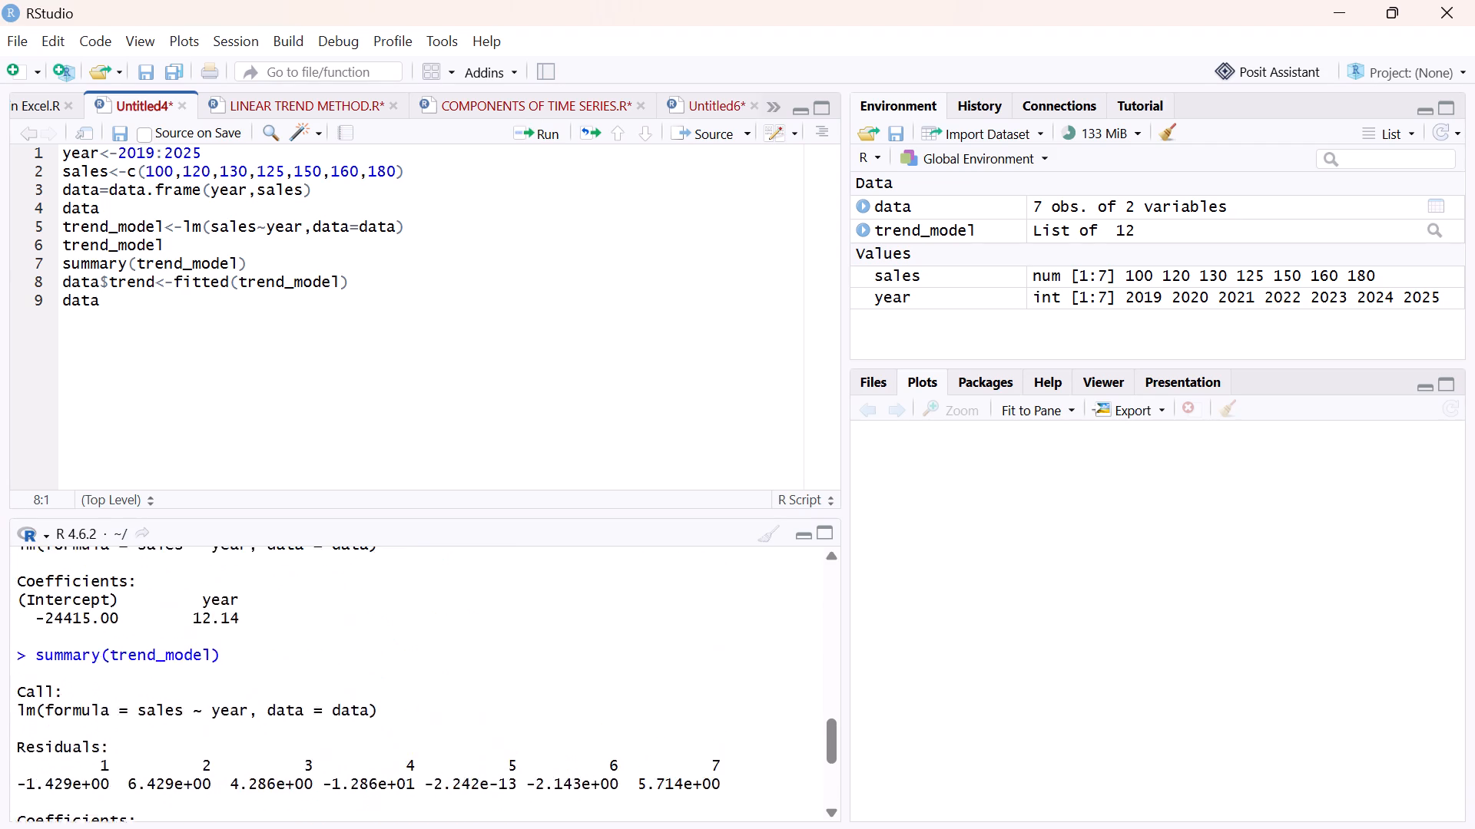
scroll(165, 623, up, 1)
scroll(165, 623, down, 2)
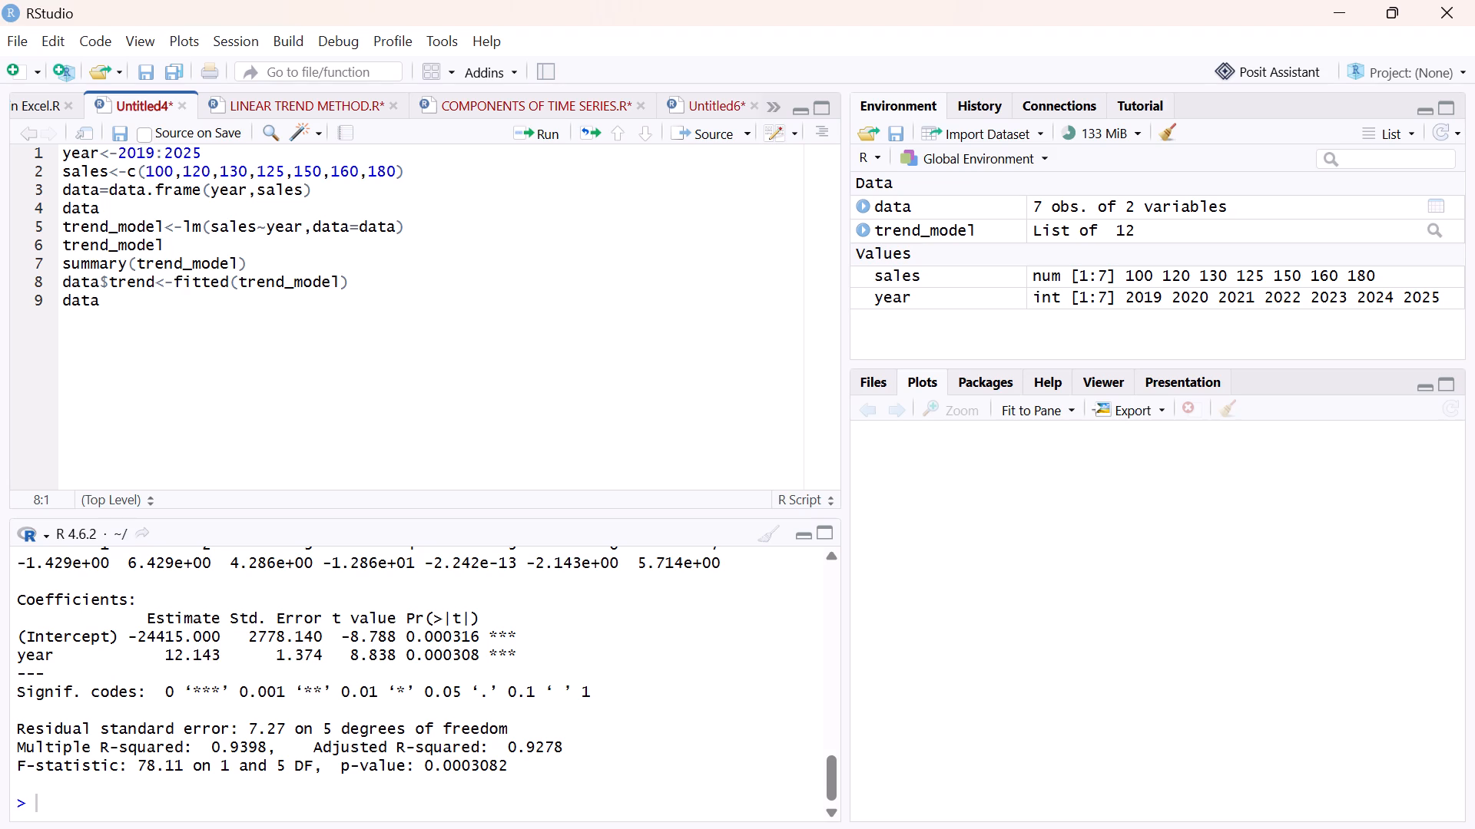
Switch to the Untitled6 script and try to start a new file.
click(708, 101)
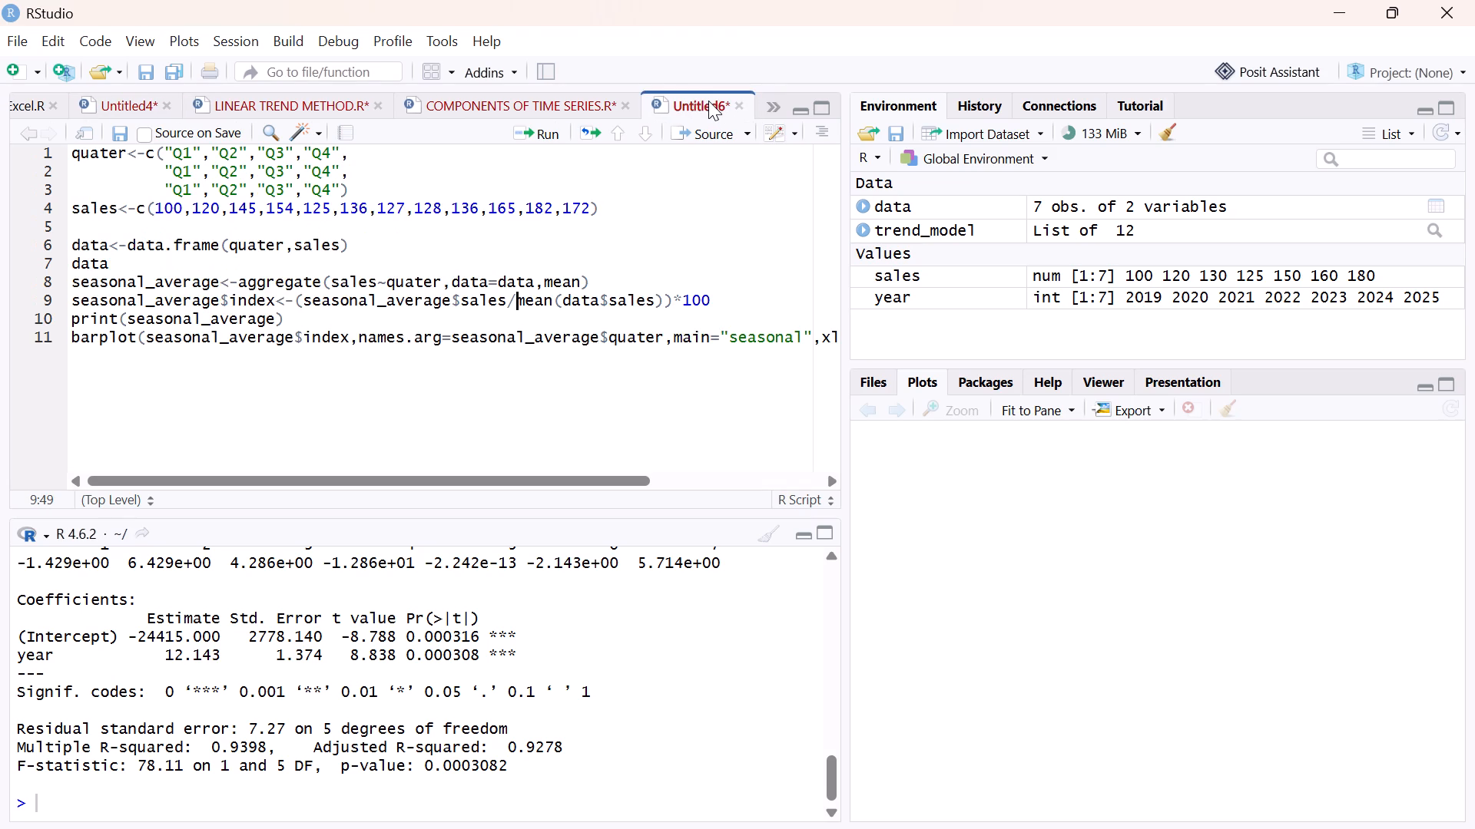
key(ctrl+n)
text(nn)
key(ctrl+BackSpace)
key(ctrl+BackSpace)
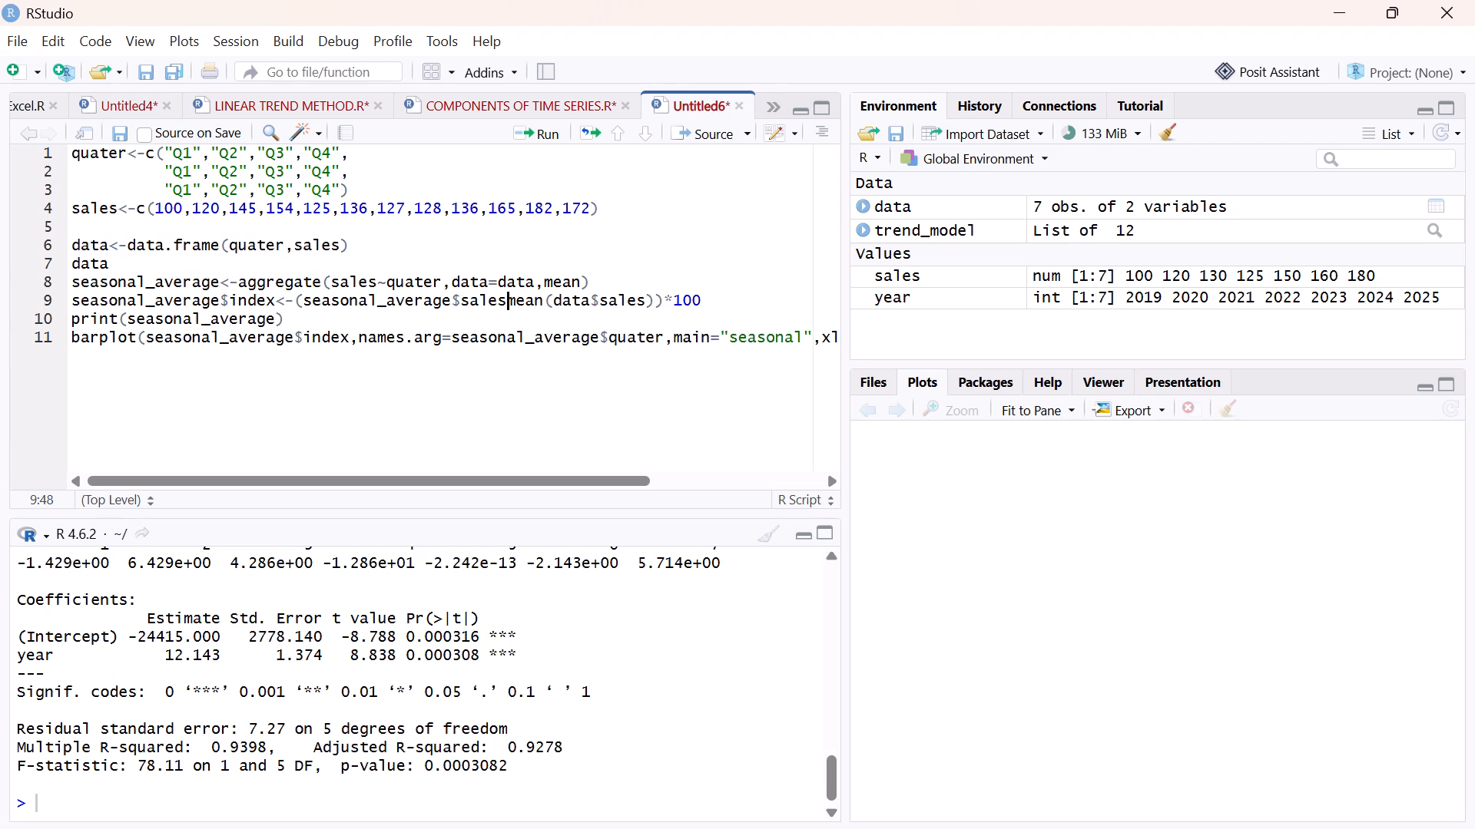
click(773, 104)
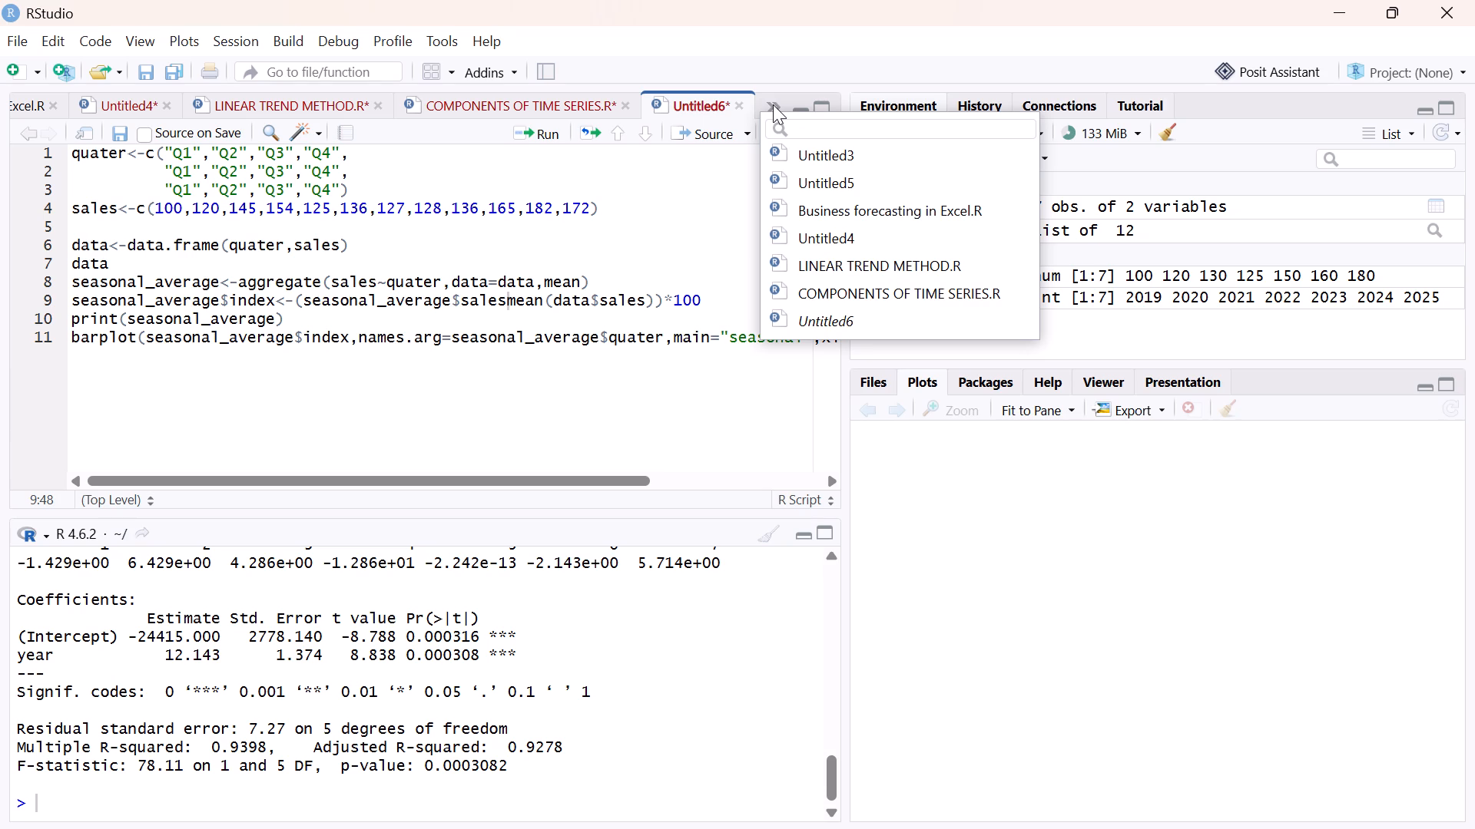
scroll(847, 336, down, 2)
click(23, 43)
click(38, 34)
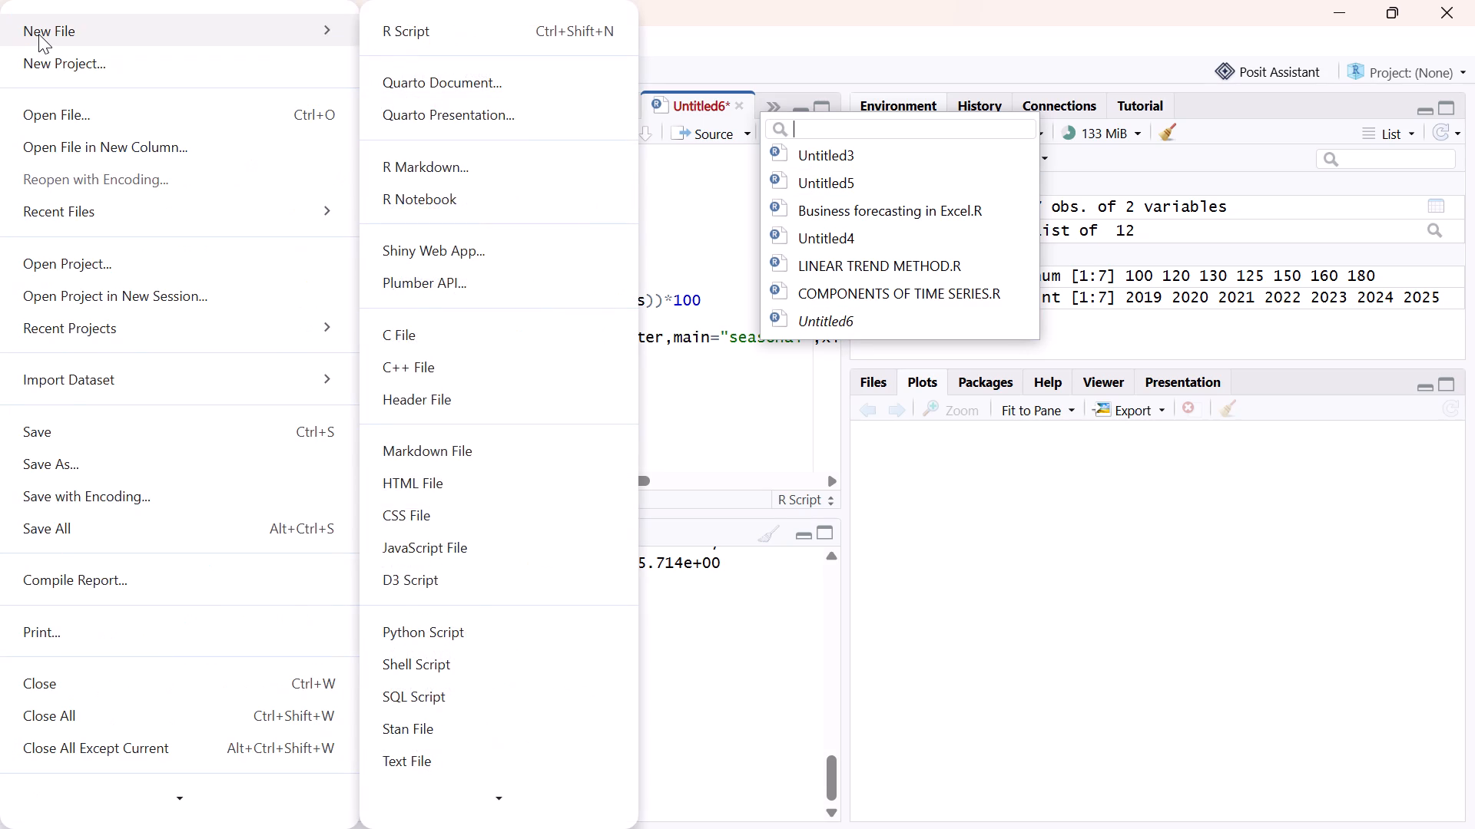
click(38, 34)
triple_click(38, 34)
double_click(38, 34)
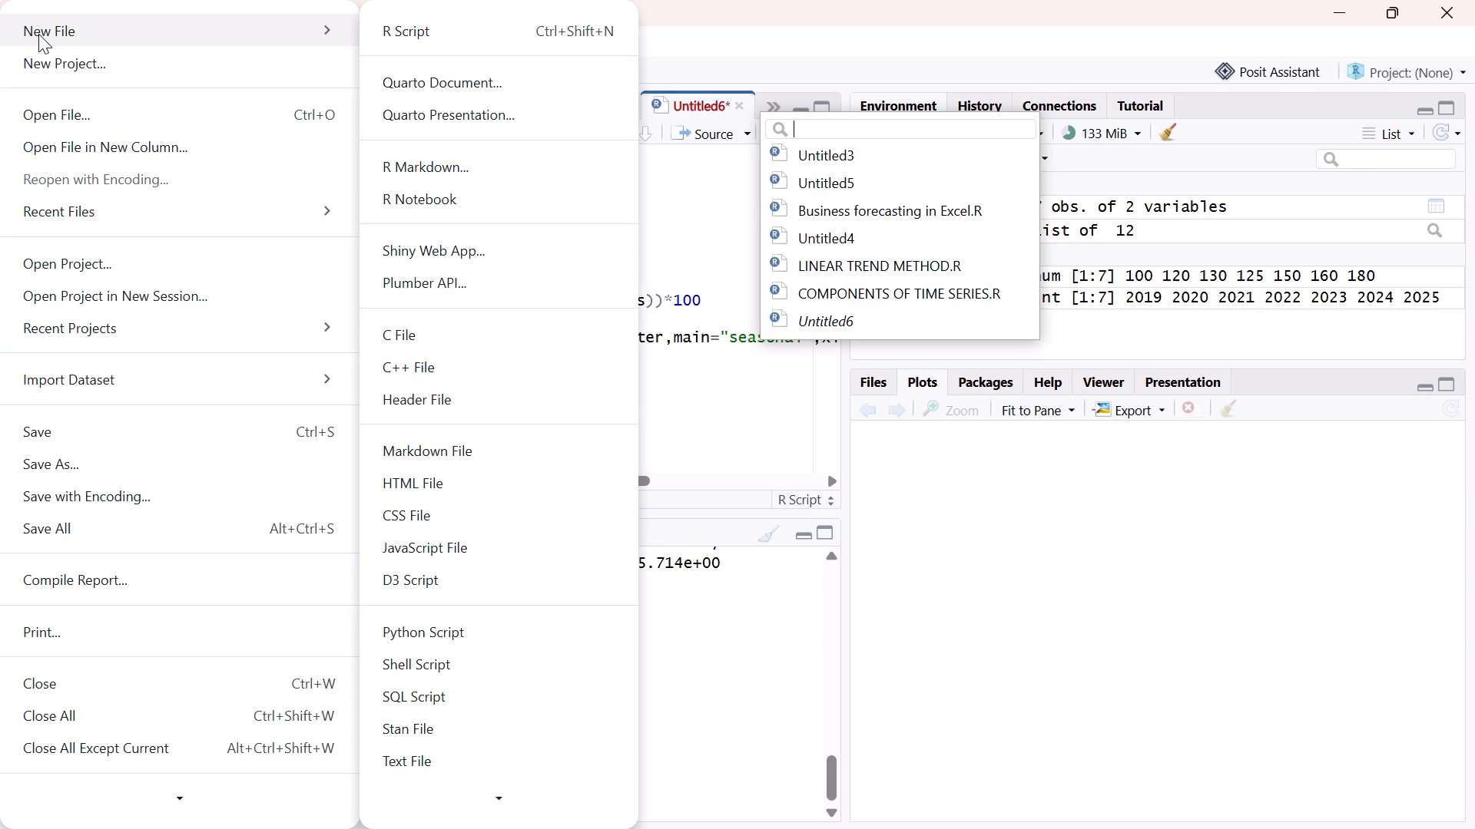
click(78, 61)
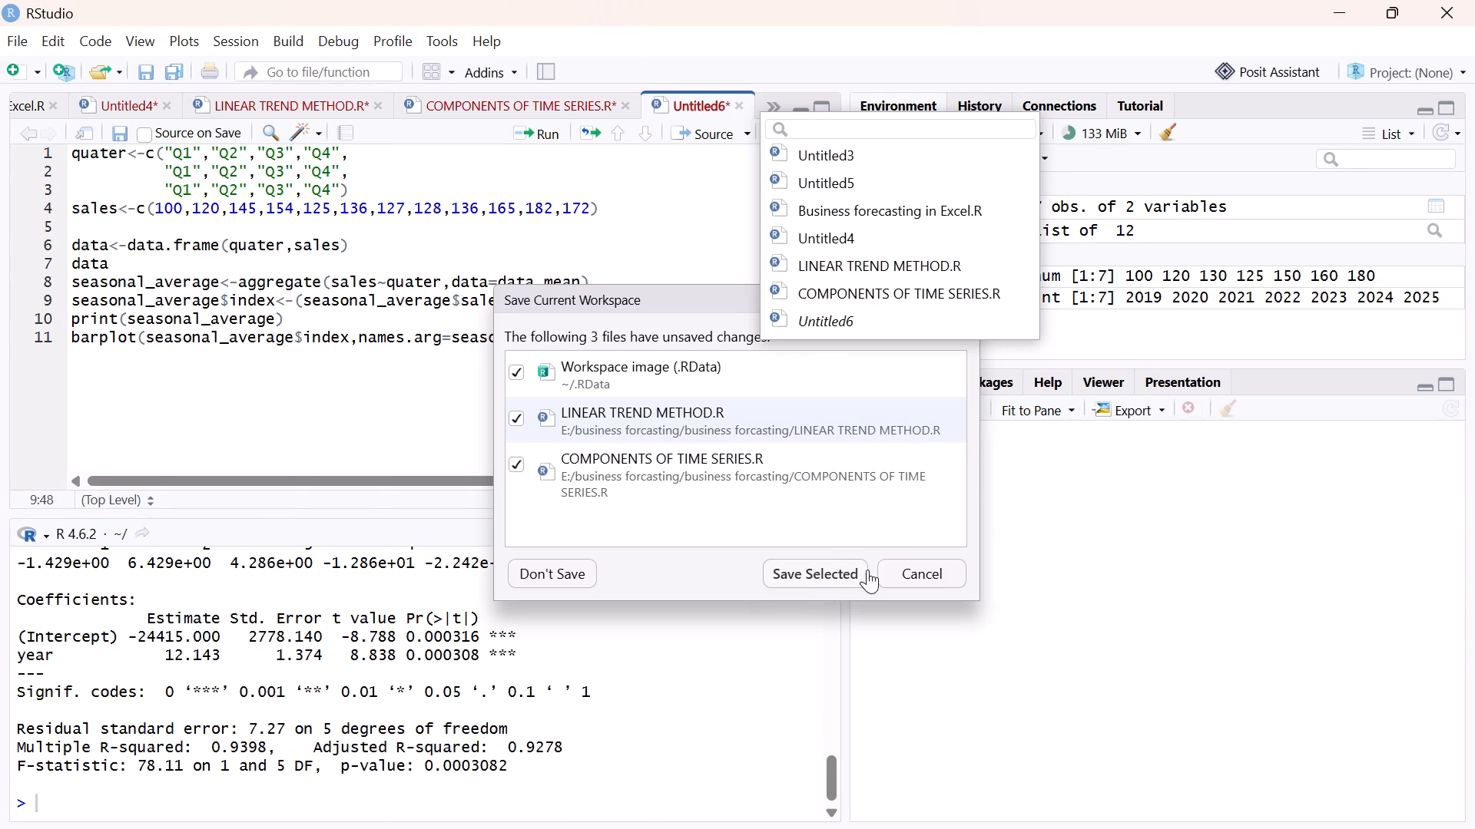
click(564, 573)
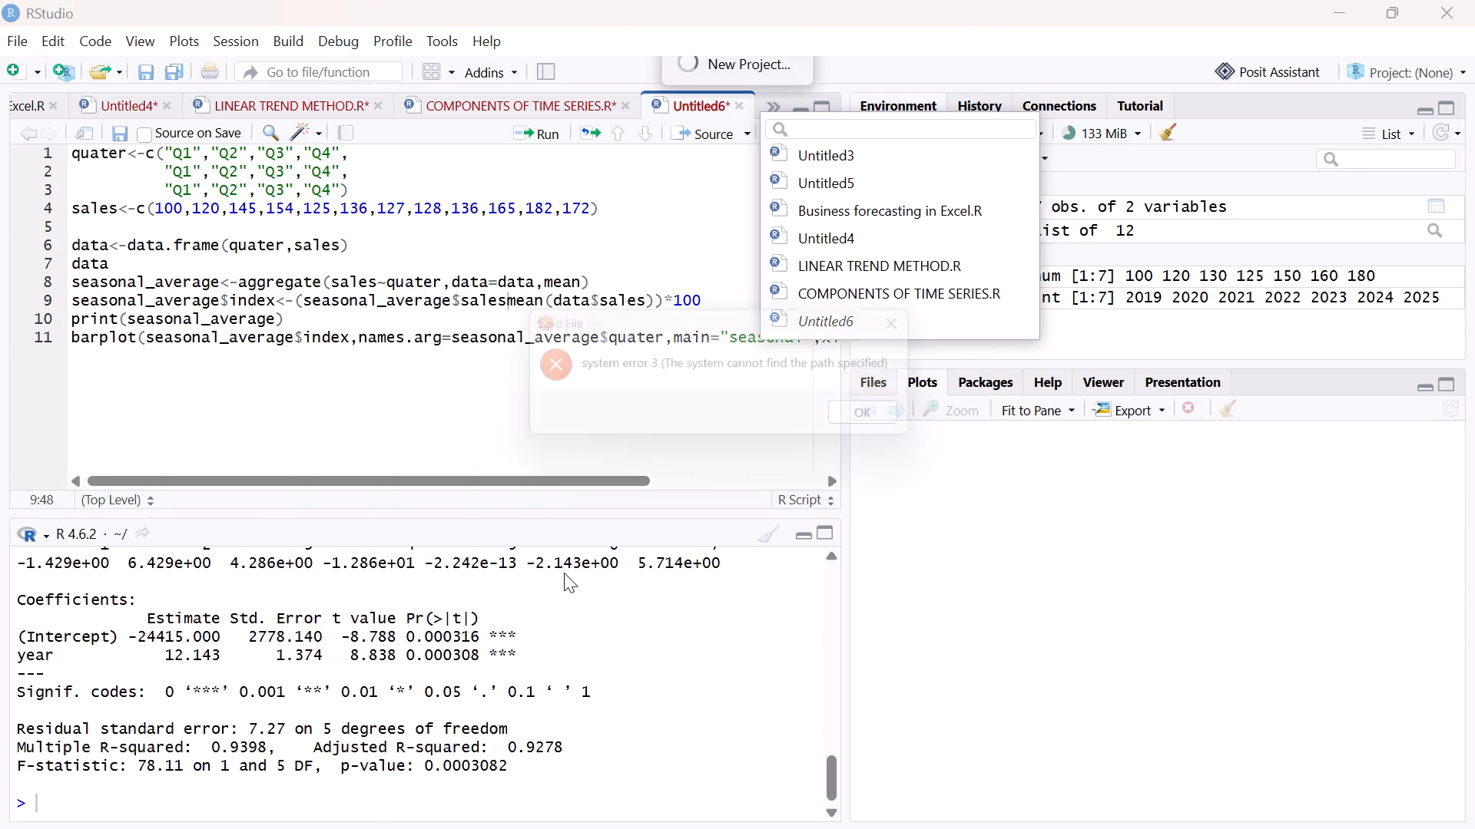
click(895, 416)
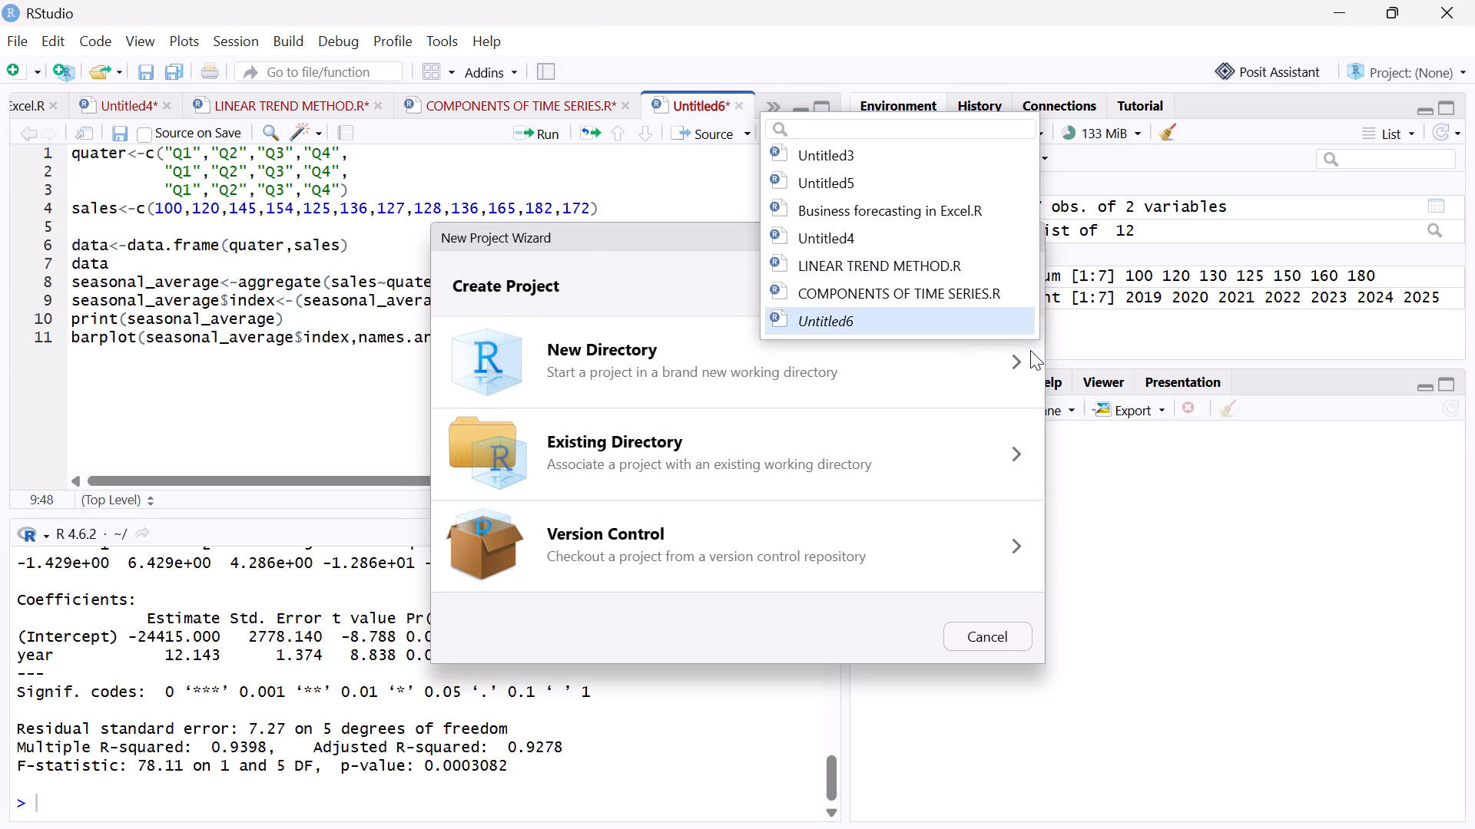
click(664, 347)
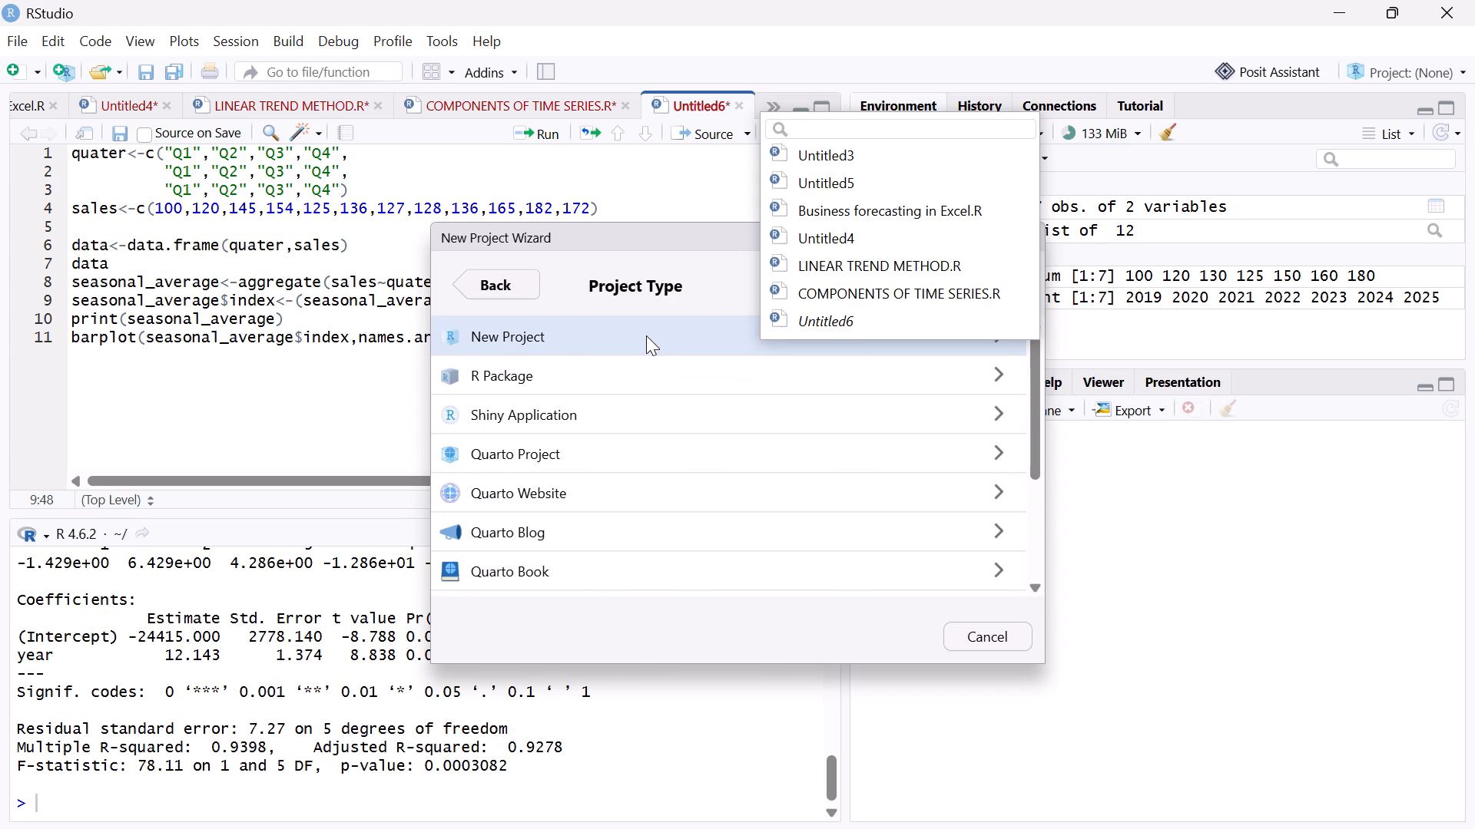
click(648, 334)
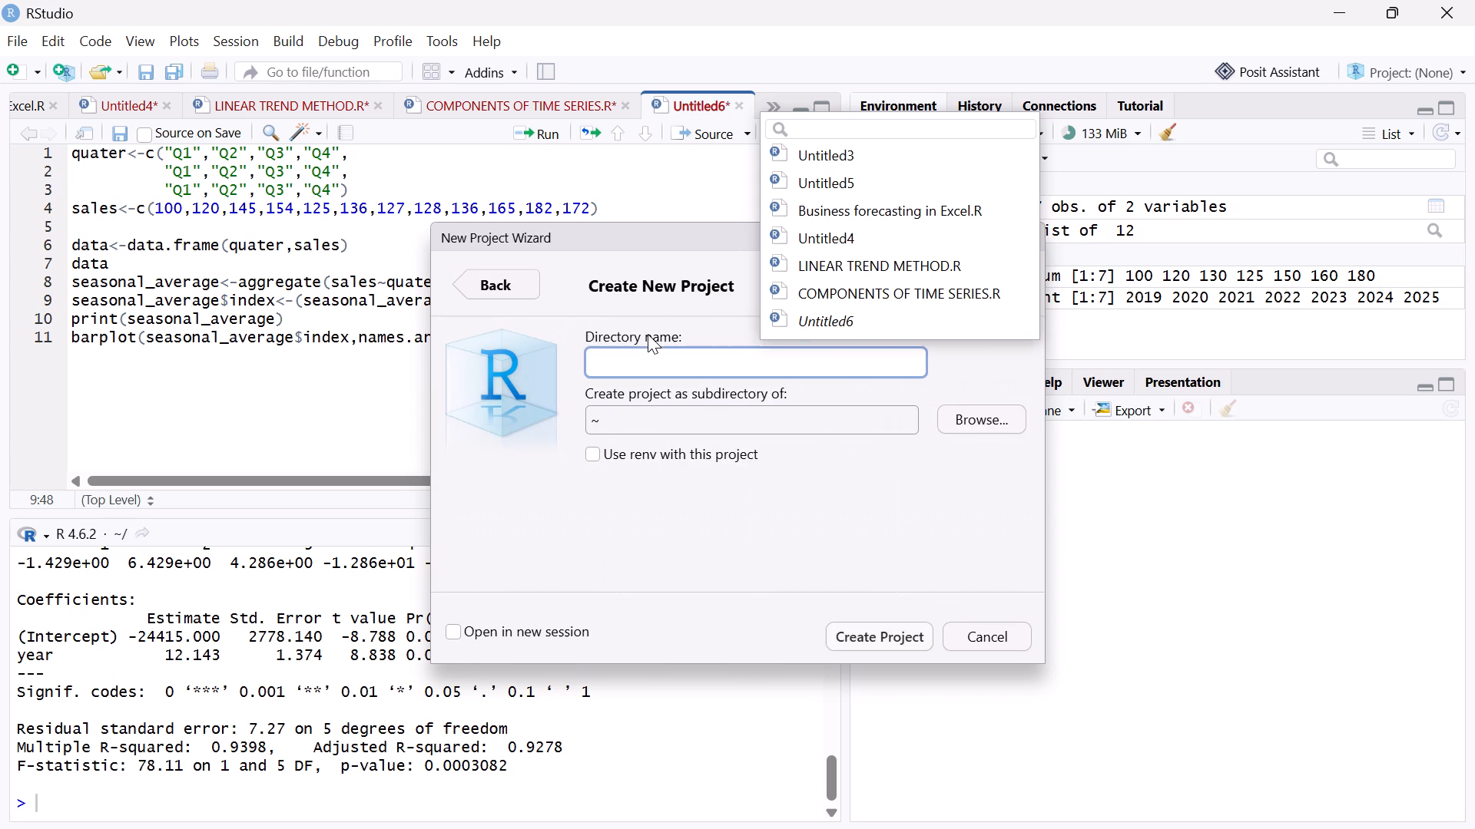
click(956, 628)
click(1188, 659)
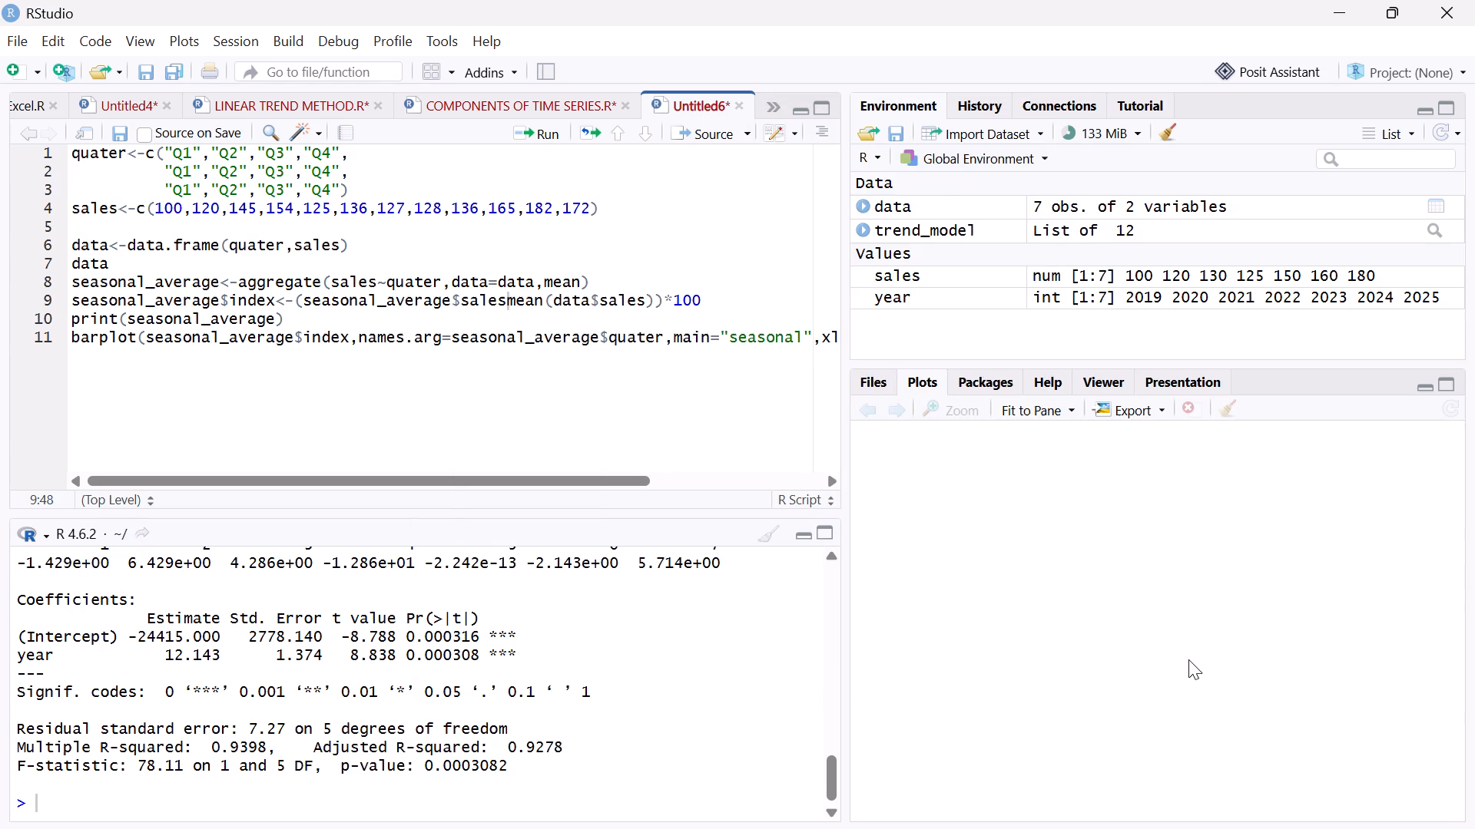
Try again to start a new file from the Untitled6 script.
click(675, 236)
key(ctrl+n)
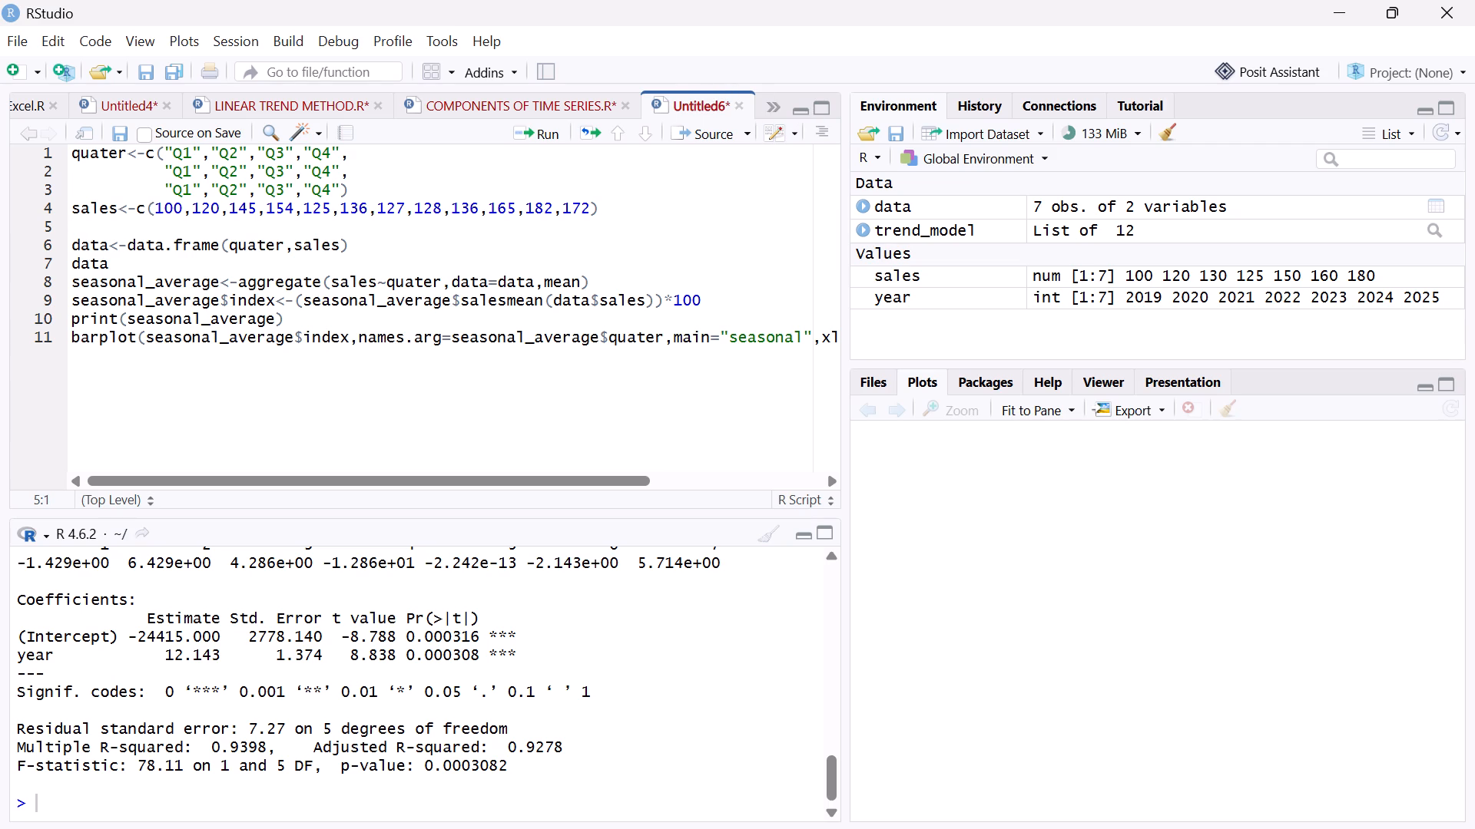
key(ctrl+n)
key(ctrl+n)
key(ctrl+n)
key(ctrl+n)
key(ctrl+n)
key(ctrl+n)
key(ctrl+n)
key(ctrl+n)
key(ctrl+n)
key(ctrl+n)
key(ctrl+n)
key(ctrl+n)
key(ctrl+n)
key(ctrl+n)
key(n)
Switch to the COMPONENTS OF TIME SERIES.R script and close this missing file.
click(500, 99)
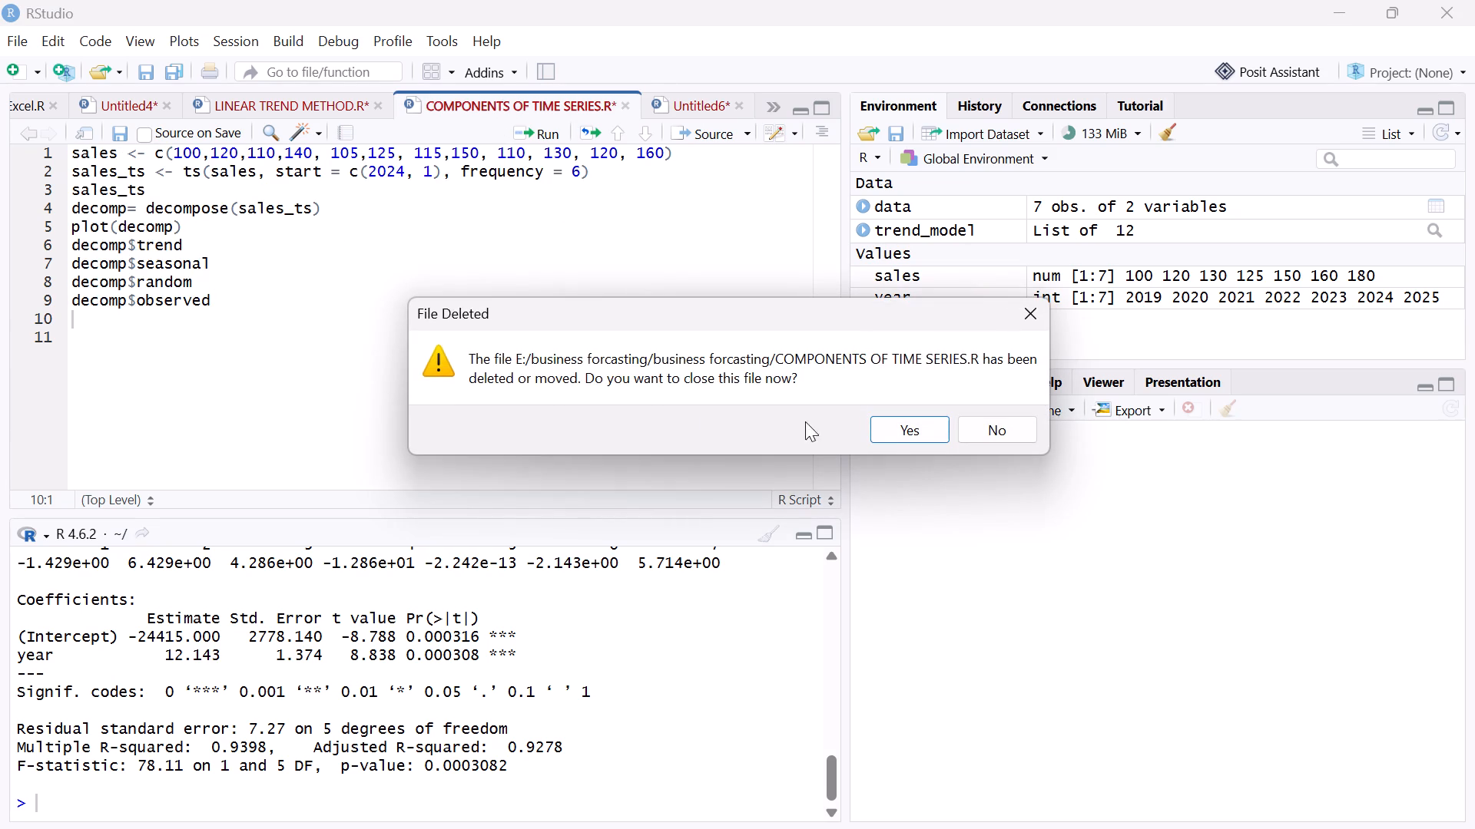
click(891, 441)
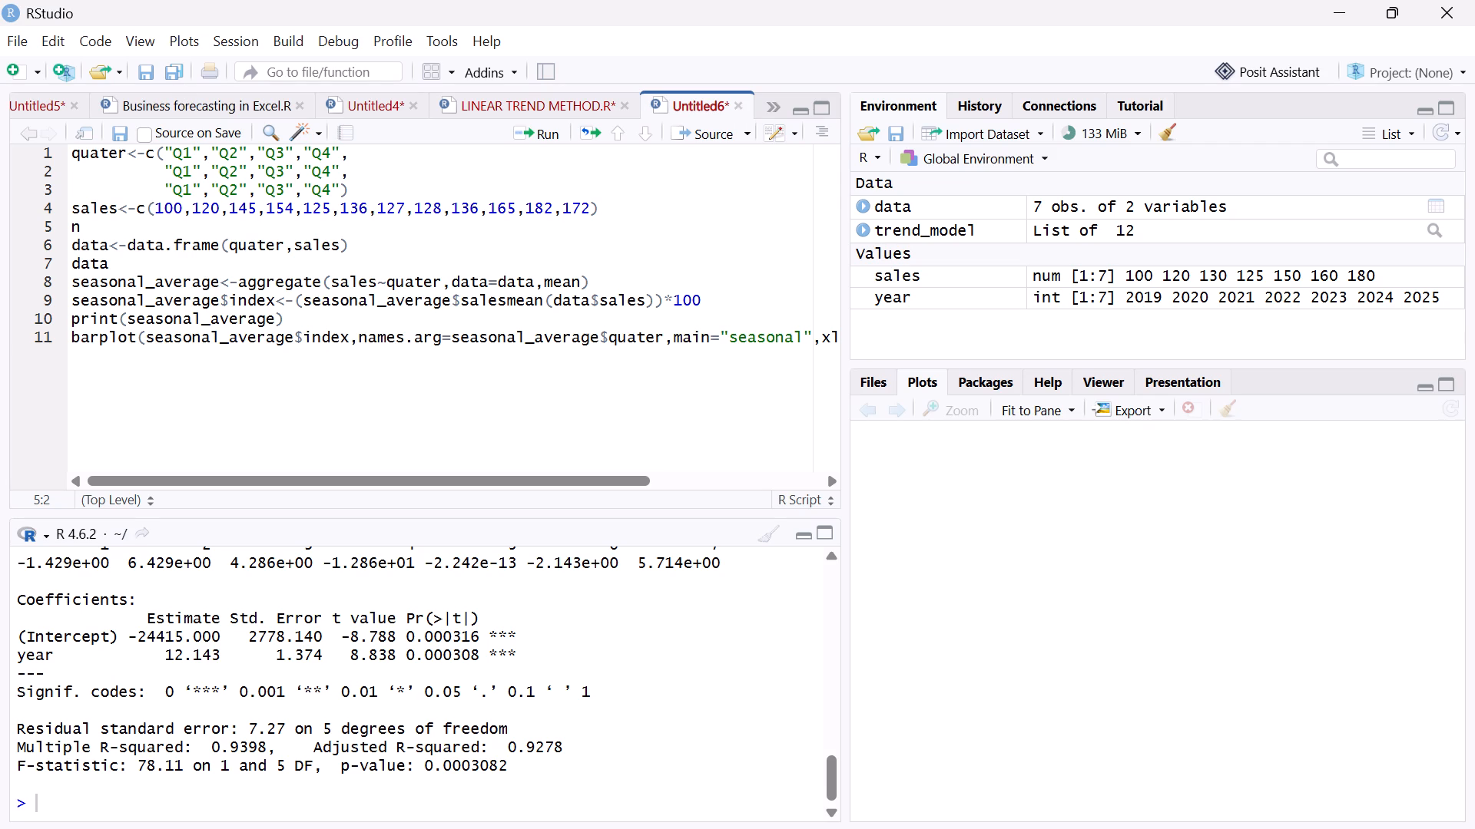
Switch to the Untitled5 script and run lines 1 to 7 to build the data, fit the trend model and print its summary.
click(30, 107)
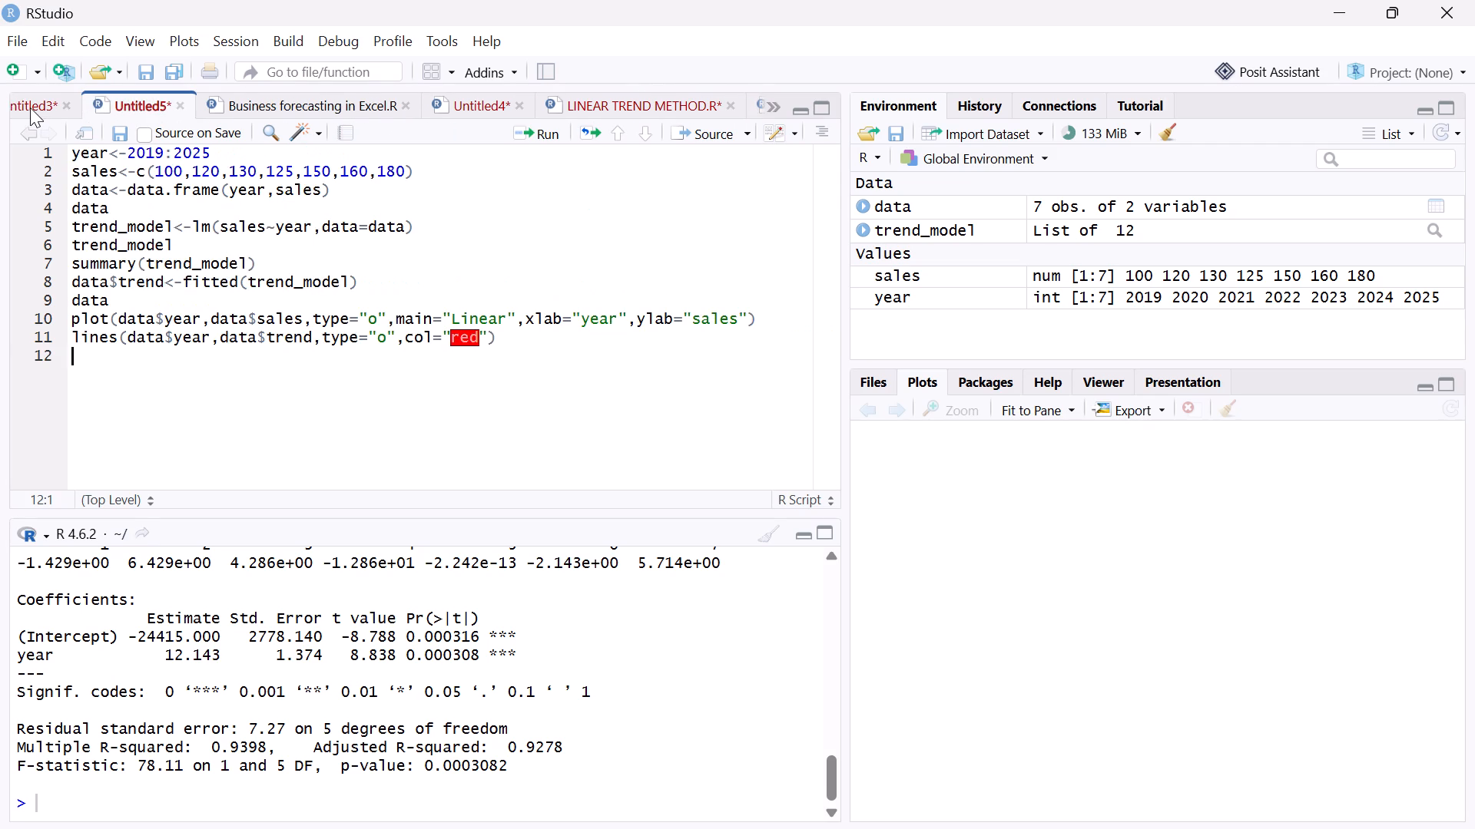
click(451, 441)
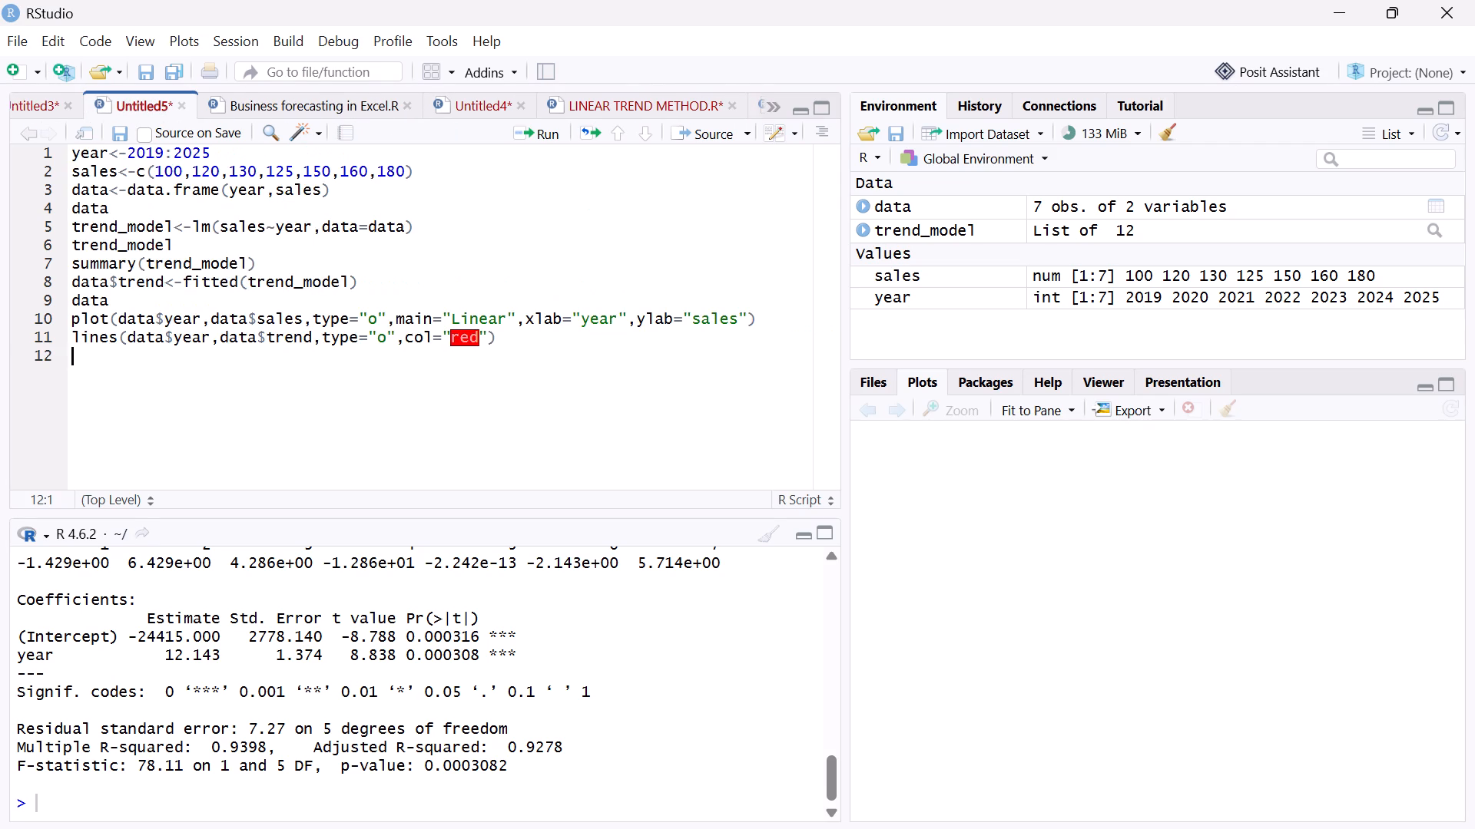
click(451, 441)
drag(451, 441, 439, 185)
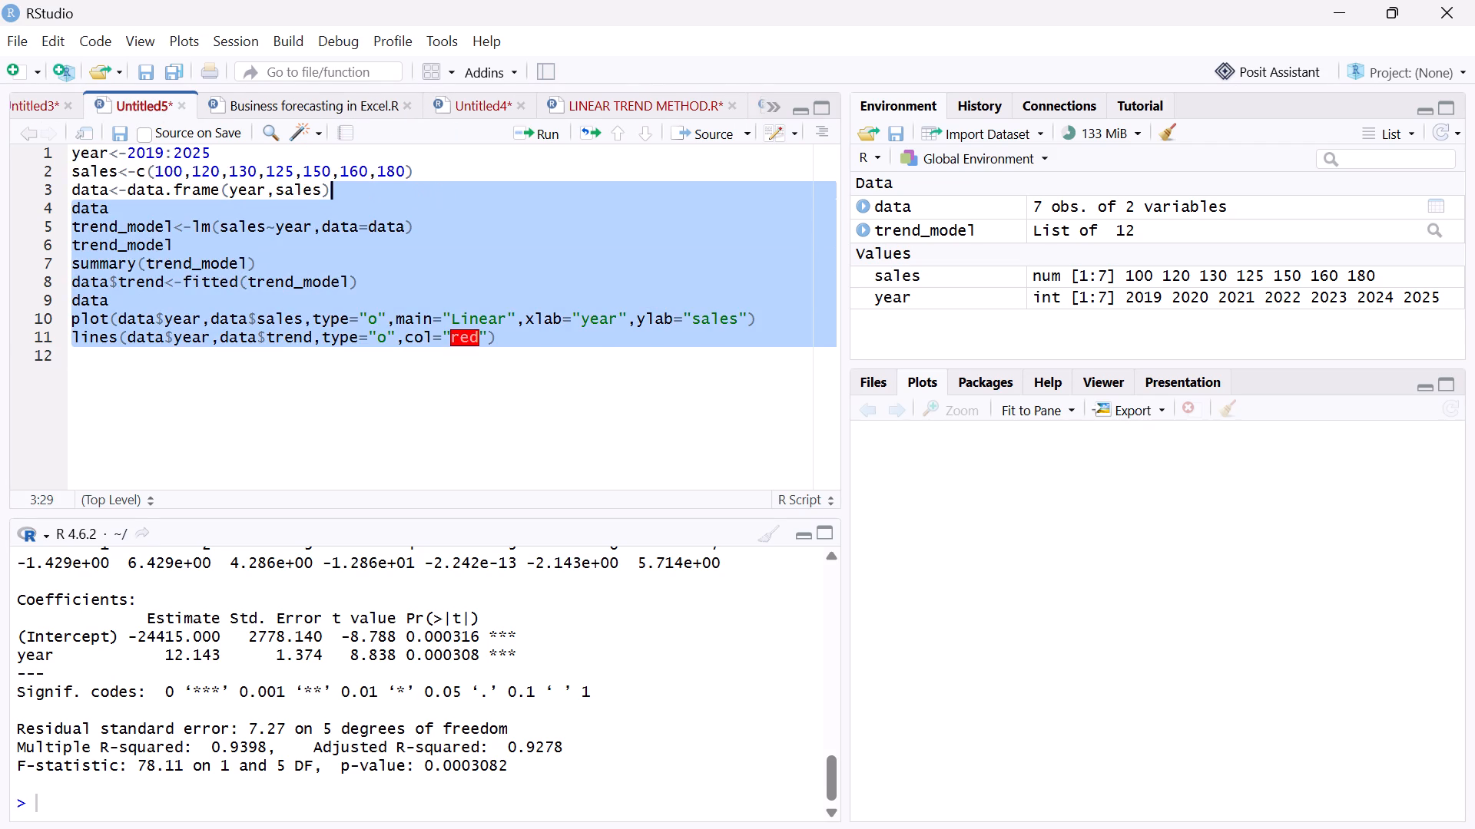
click(317, 152)
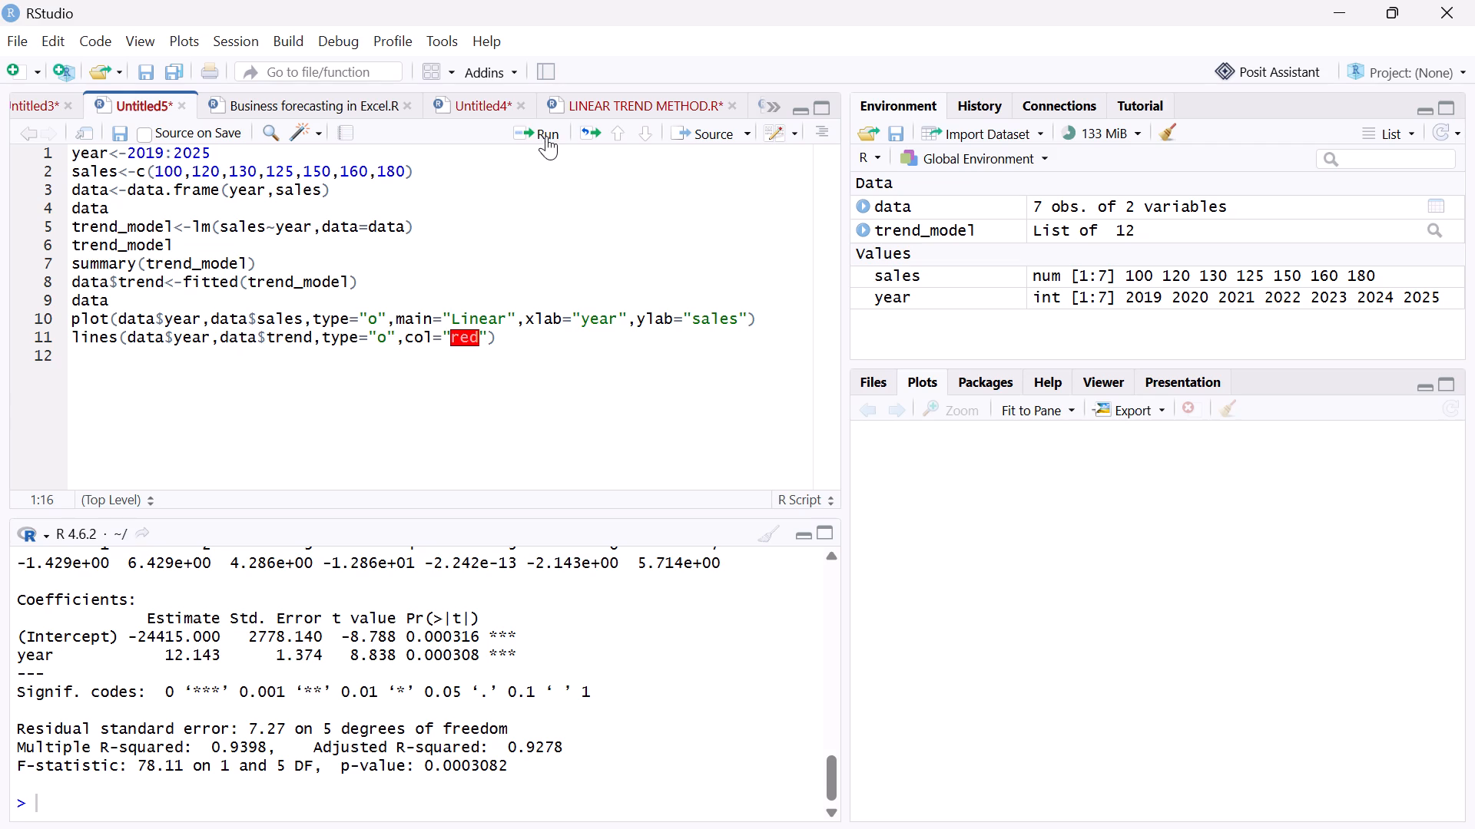
triple_click(541, 132)
click(541, 132)
click(541, 132)
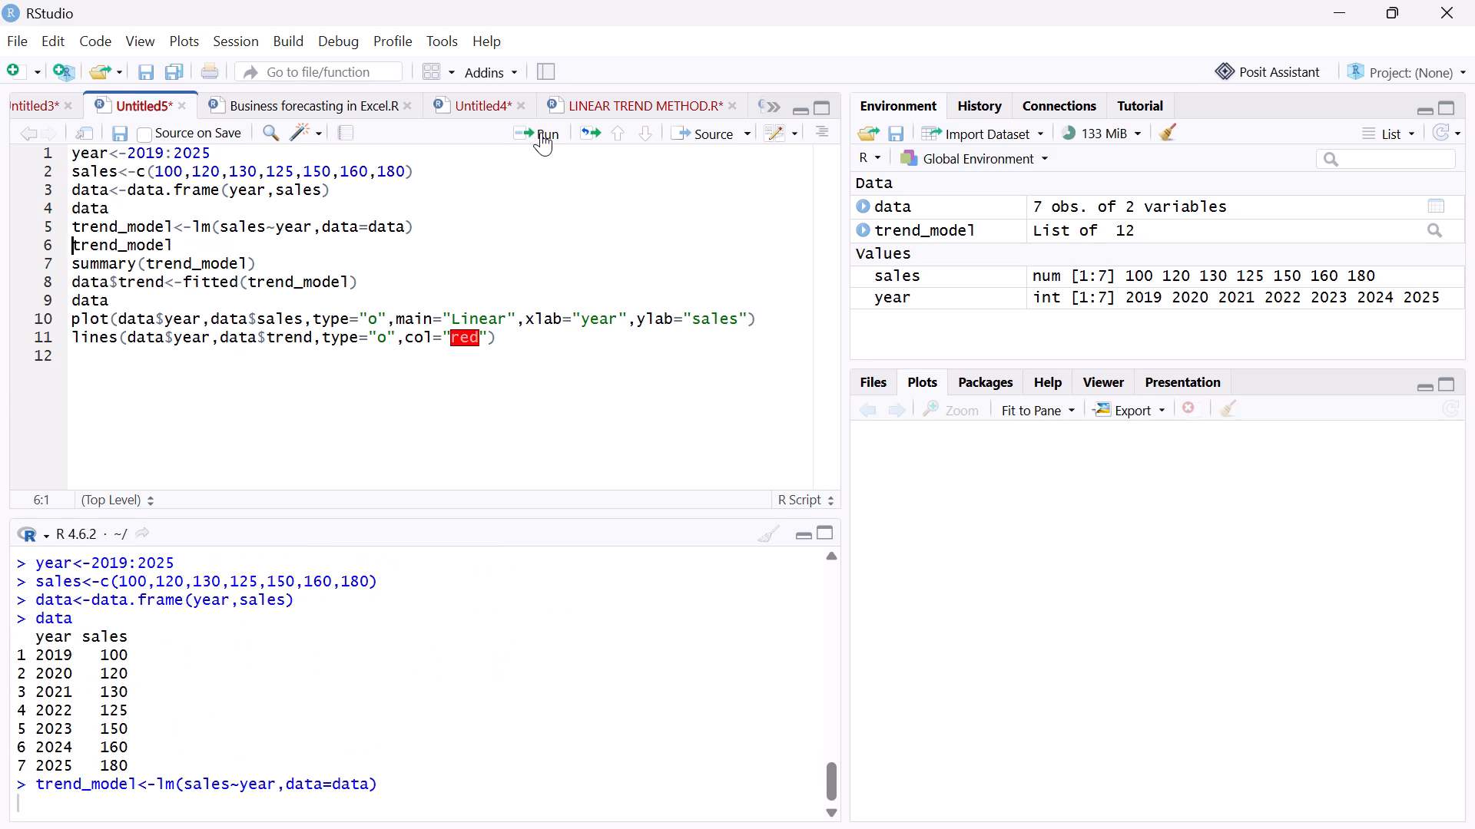
click(541, 132)
click(541, 132)
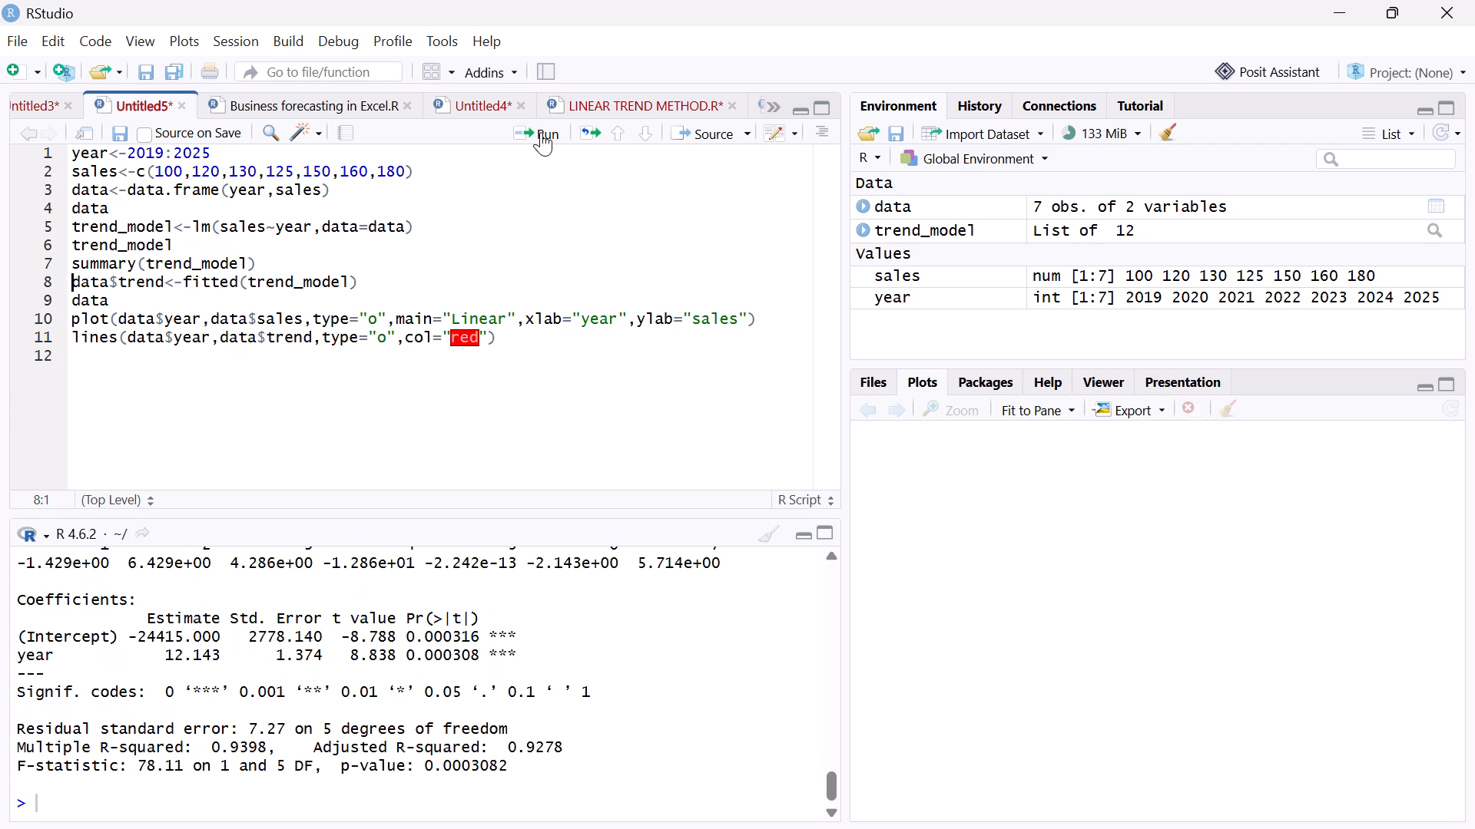
Run lines 8 to 11 to add the fitted trend to the data and plot yearly sales with the red trend line.
click(541, 132)
click(541, 132)
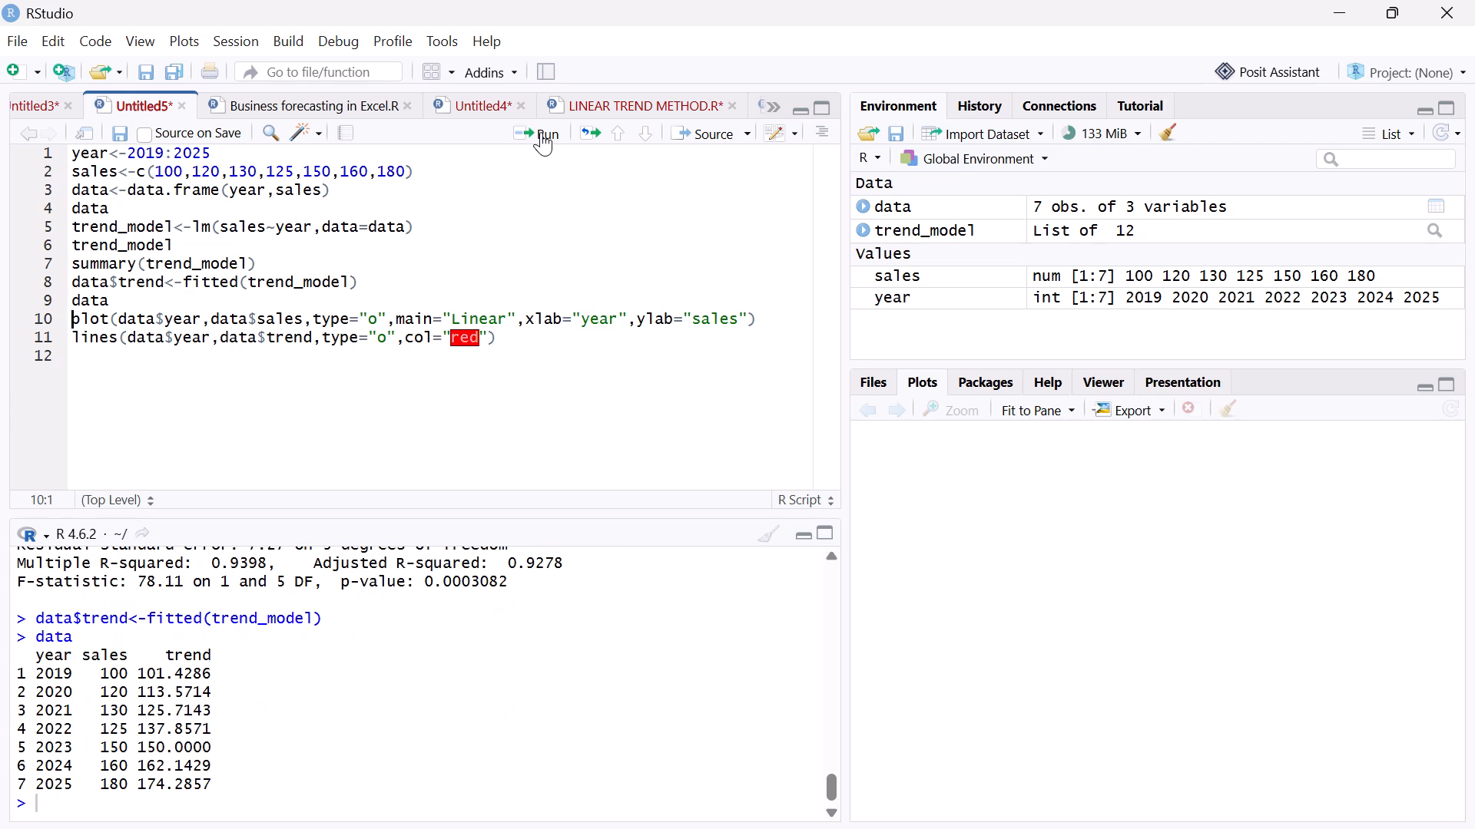
click(541, 132)
click(541, 132)
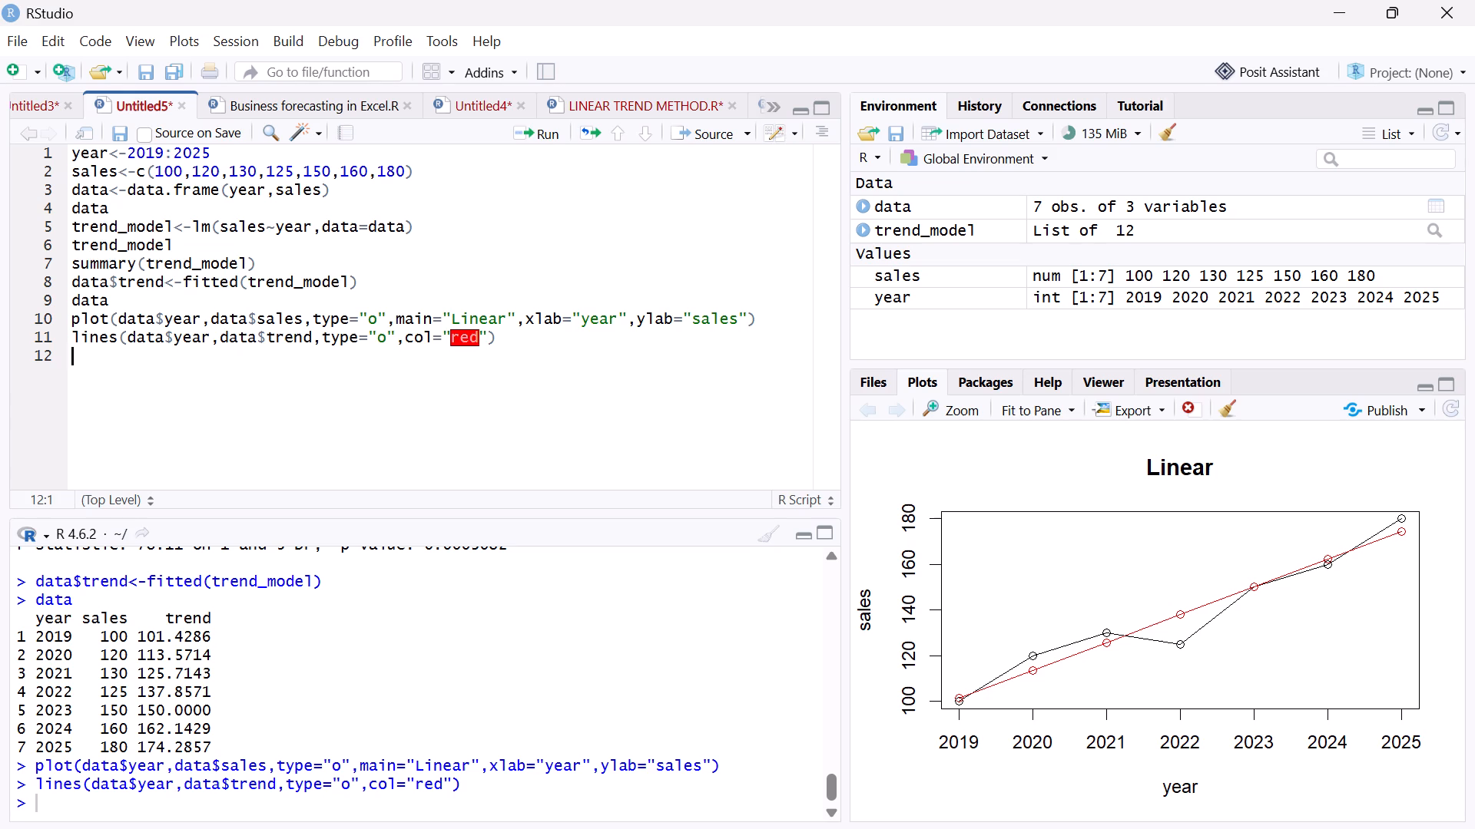
click(479, 332)
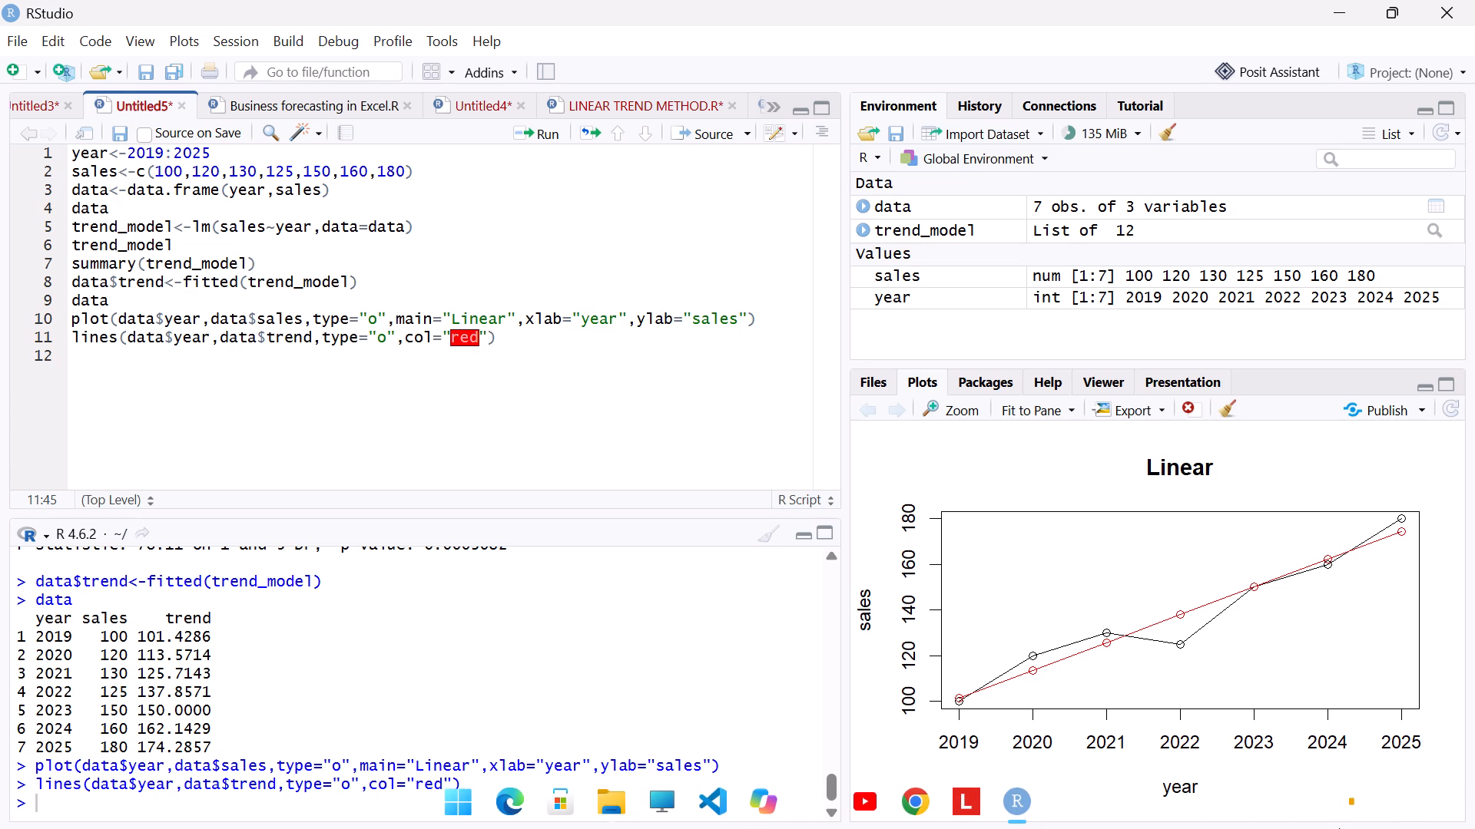
Open the Qualitative and Quantitative Analysis workbook in Excel from the business forcasting folder.
click(1353, 794)
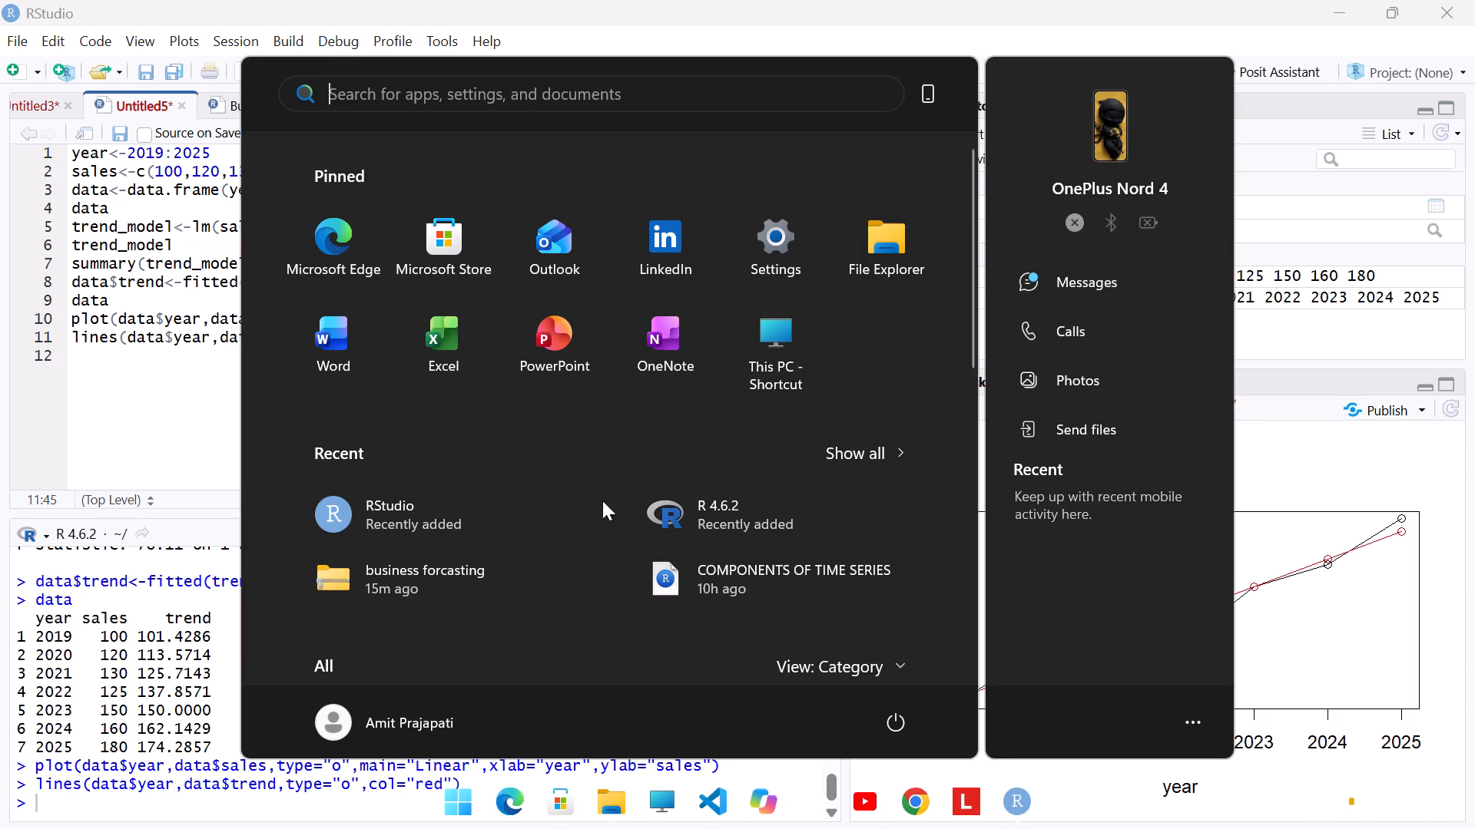
double_click(346, 576)
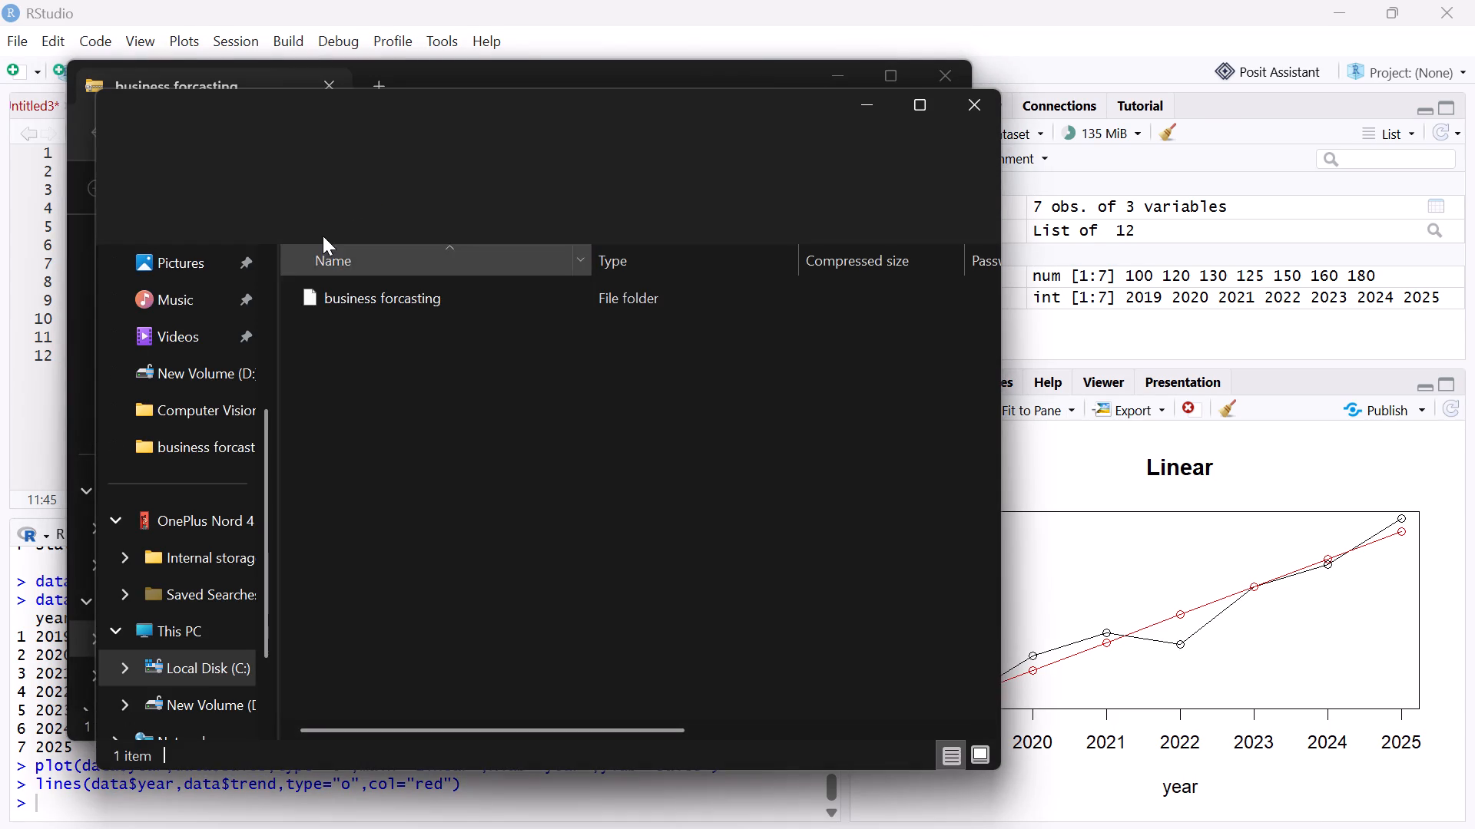
double_click(340, 296)
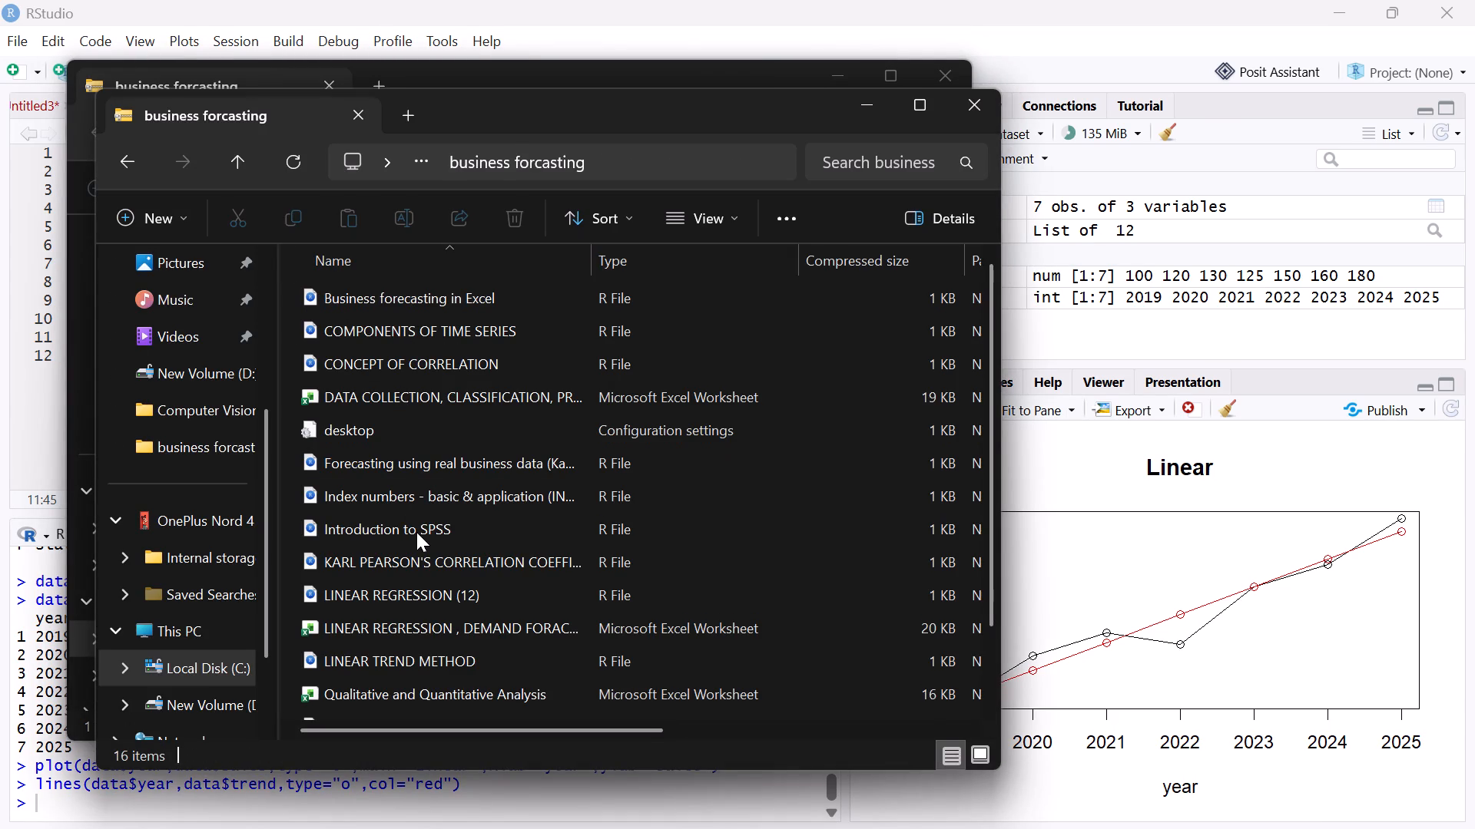
scroll(416, 532, down, 4)
double_click(396, 609)
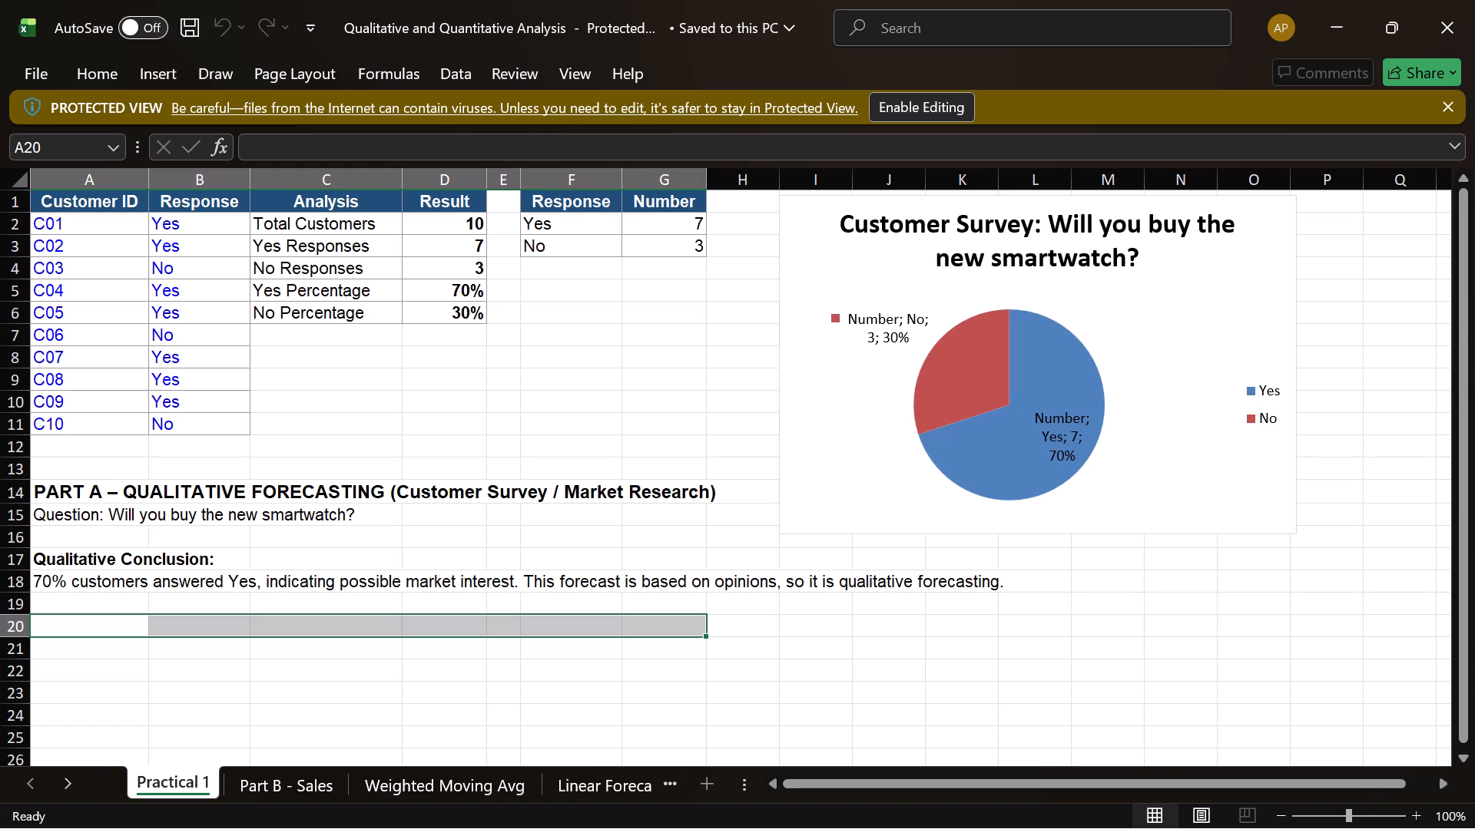
Examine the Yes and No response formulas, the Yes percentage formula and the survey pie chart on the Practical 1 sheet.
click(447, 245)
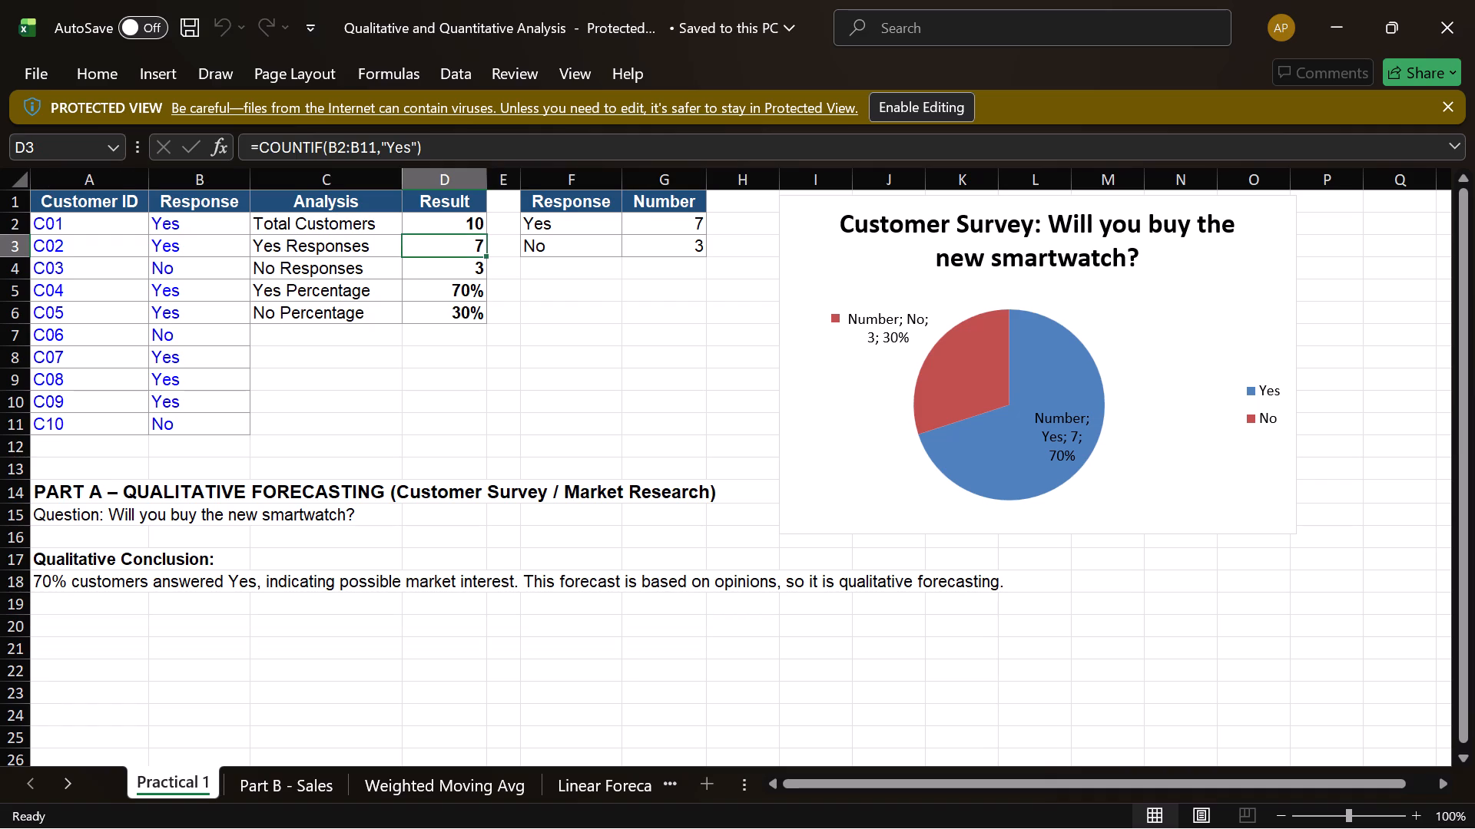
click(459, 268)
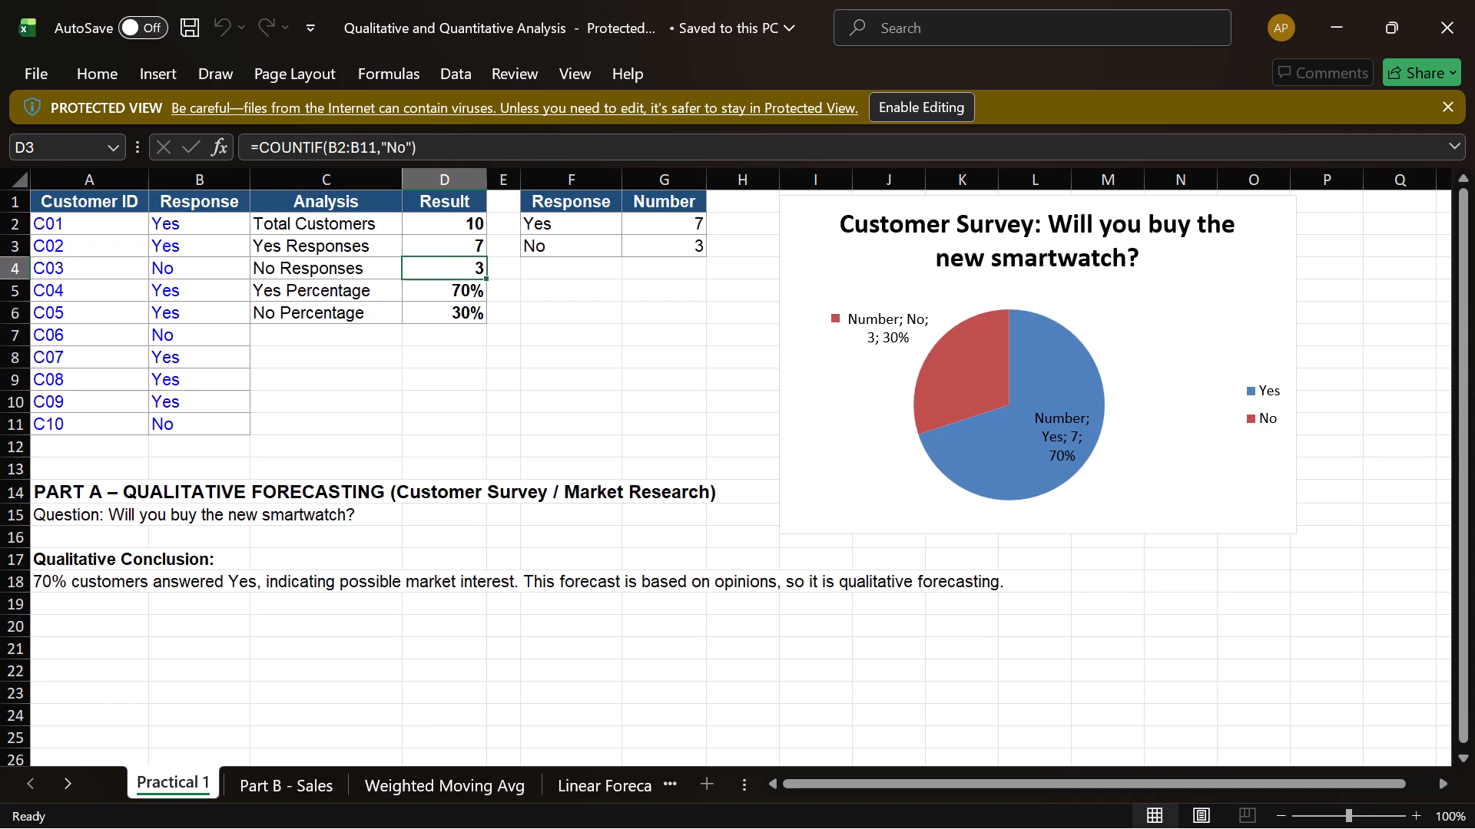
click(464, 293)
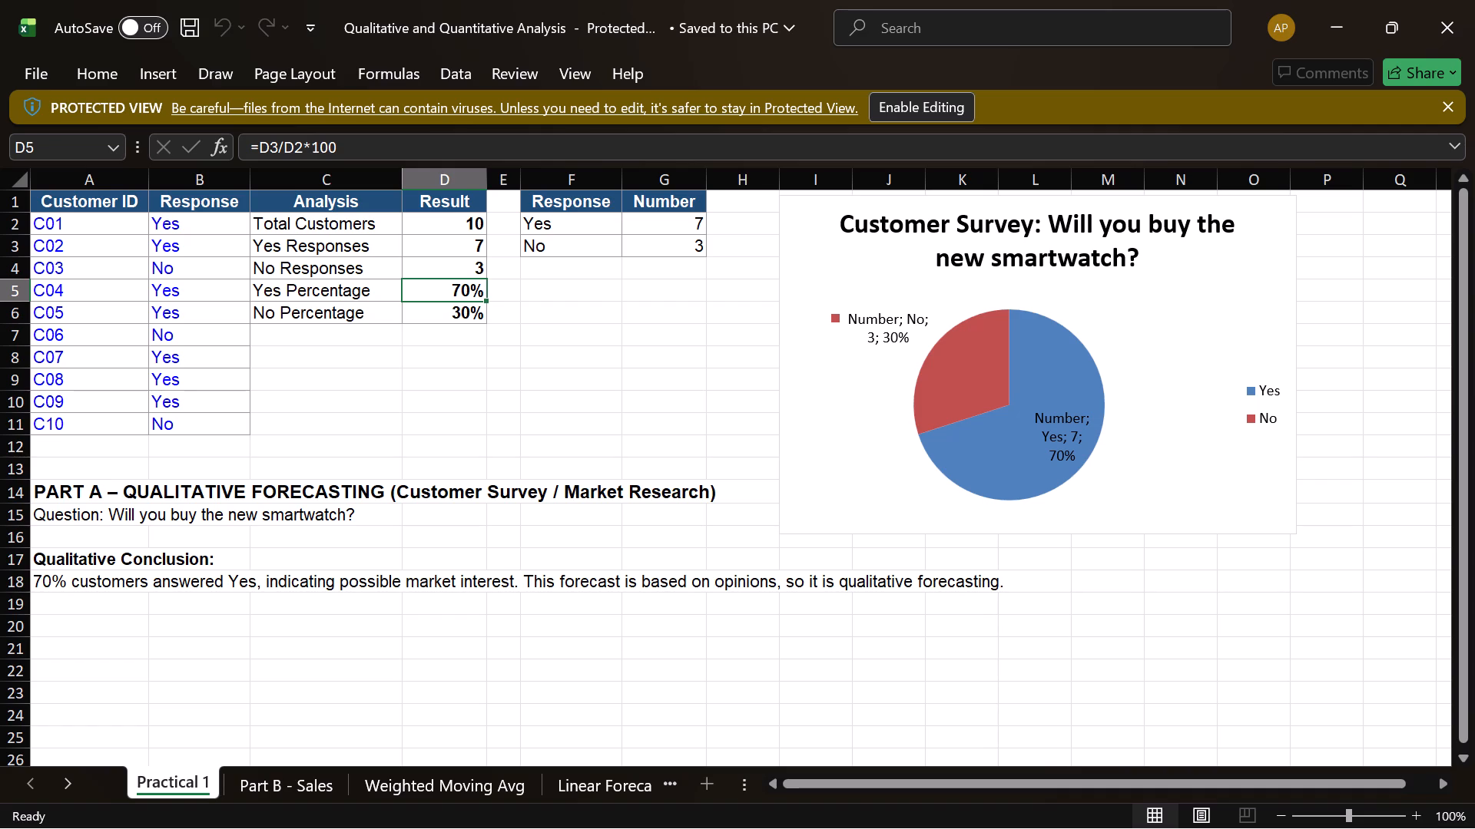
click(880, 454)
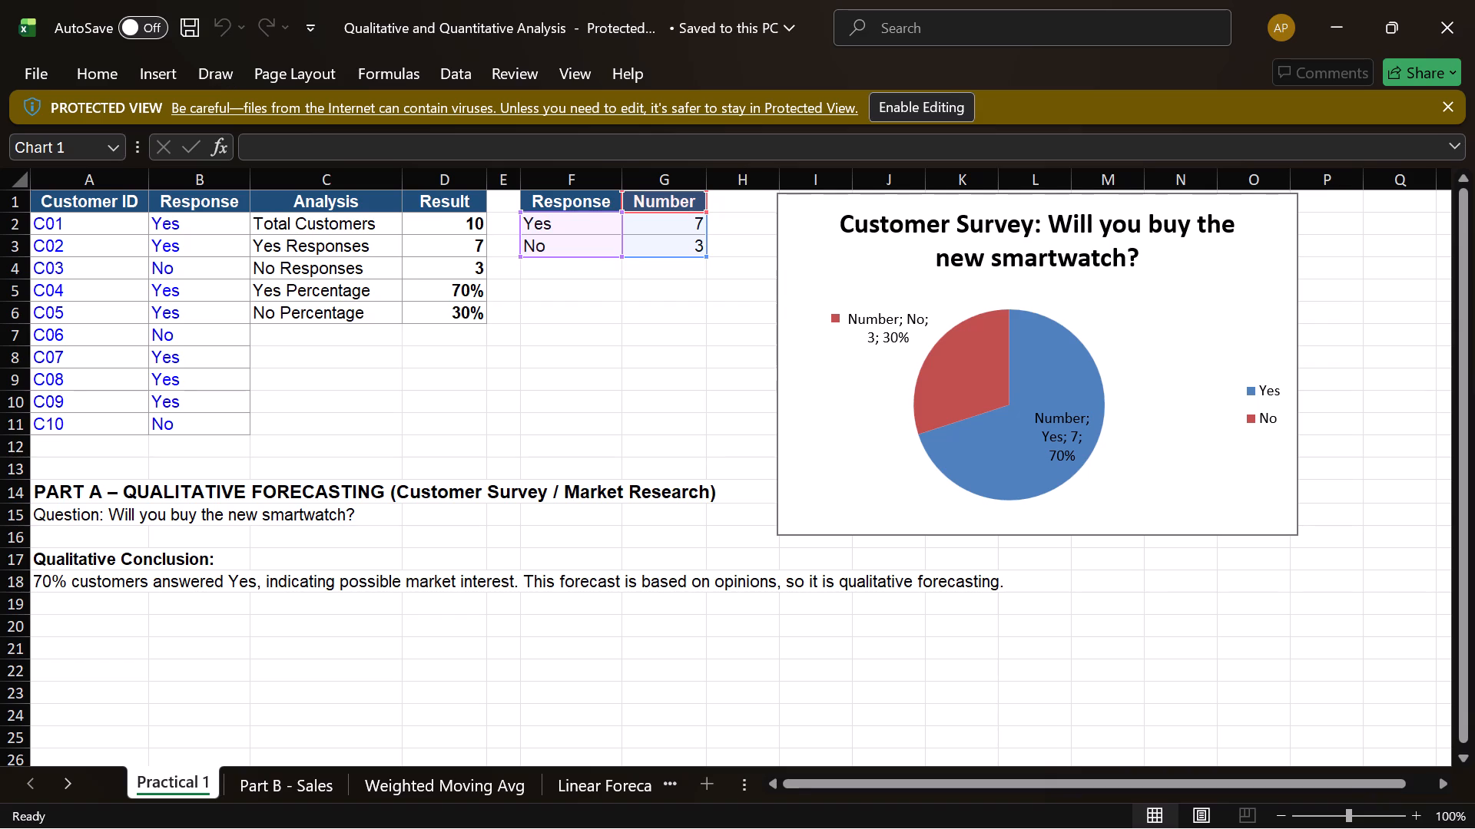
click(177, 72)
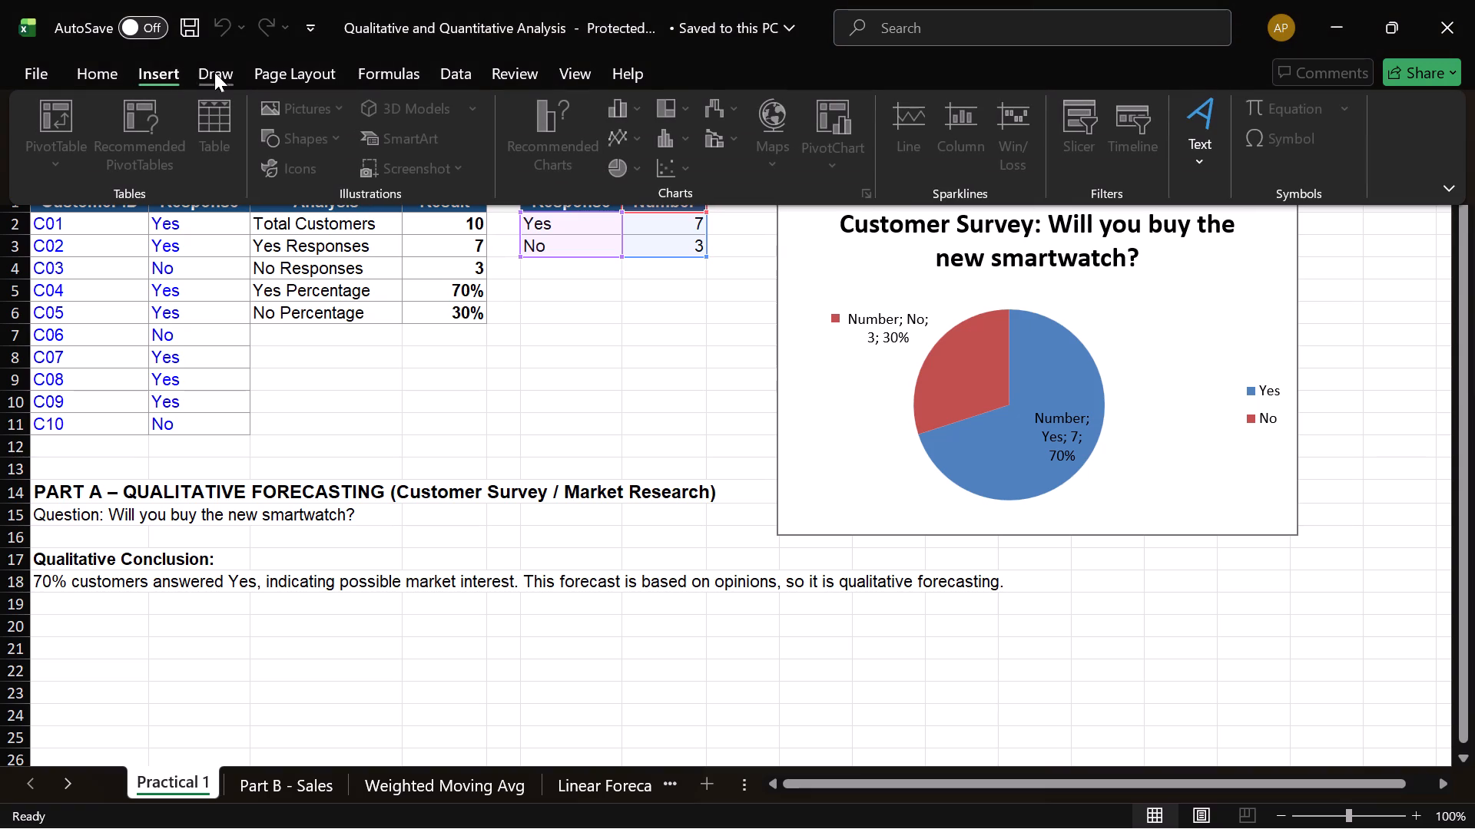
click(607, 376)
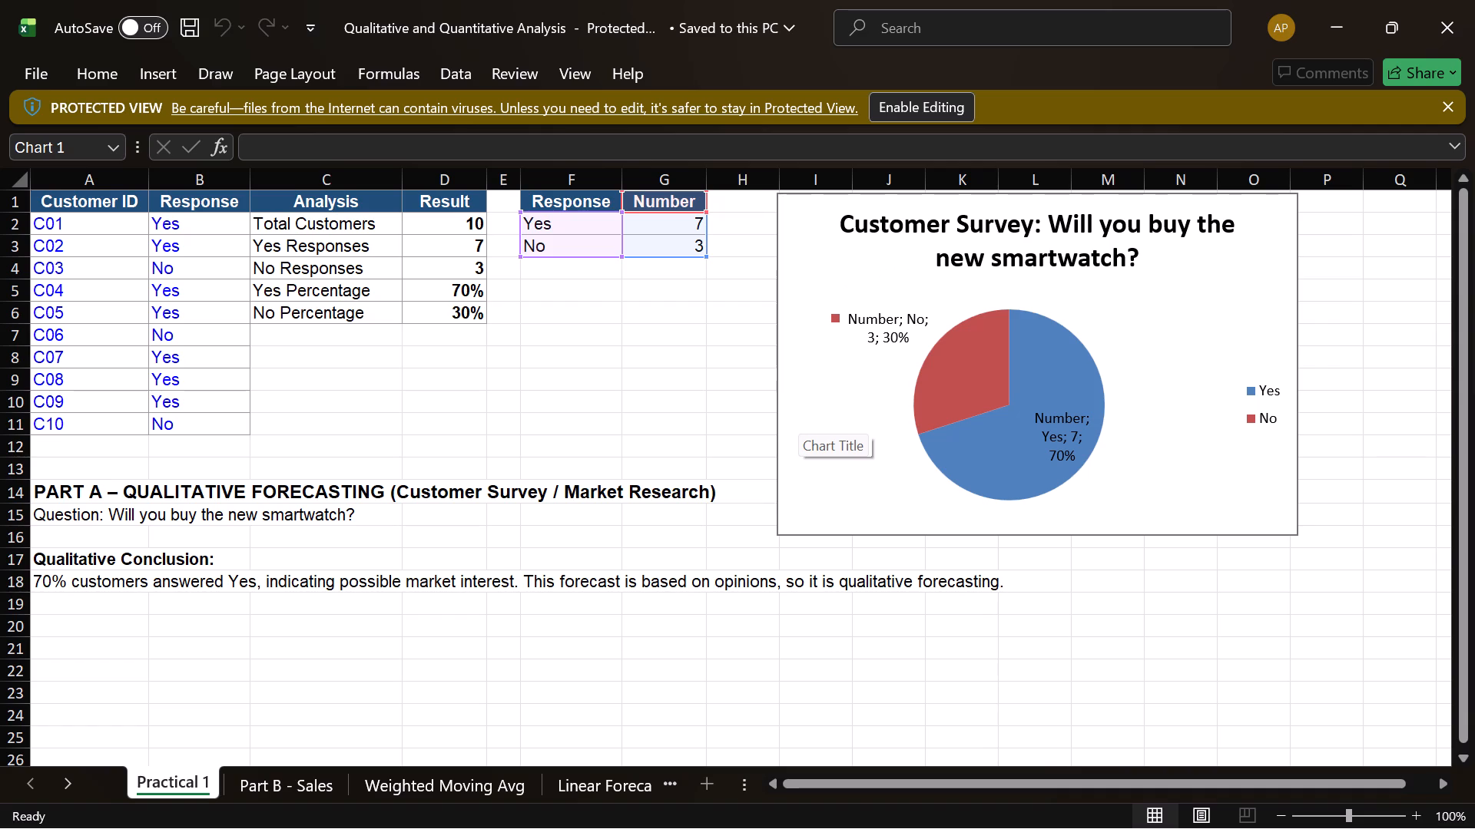
Examine the Part B - Sales sheet: the April moving average formula and the total, average, maximum and minimum sales formulas.
click(278, 778)
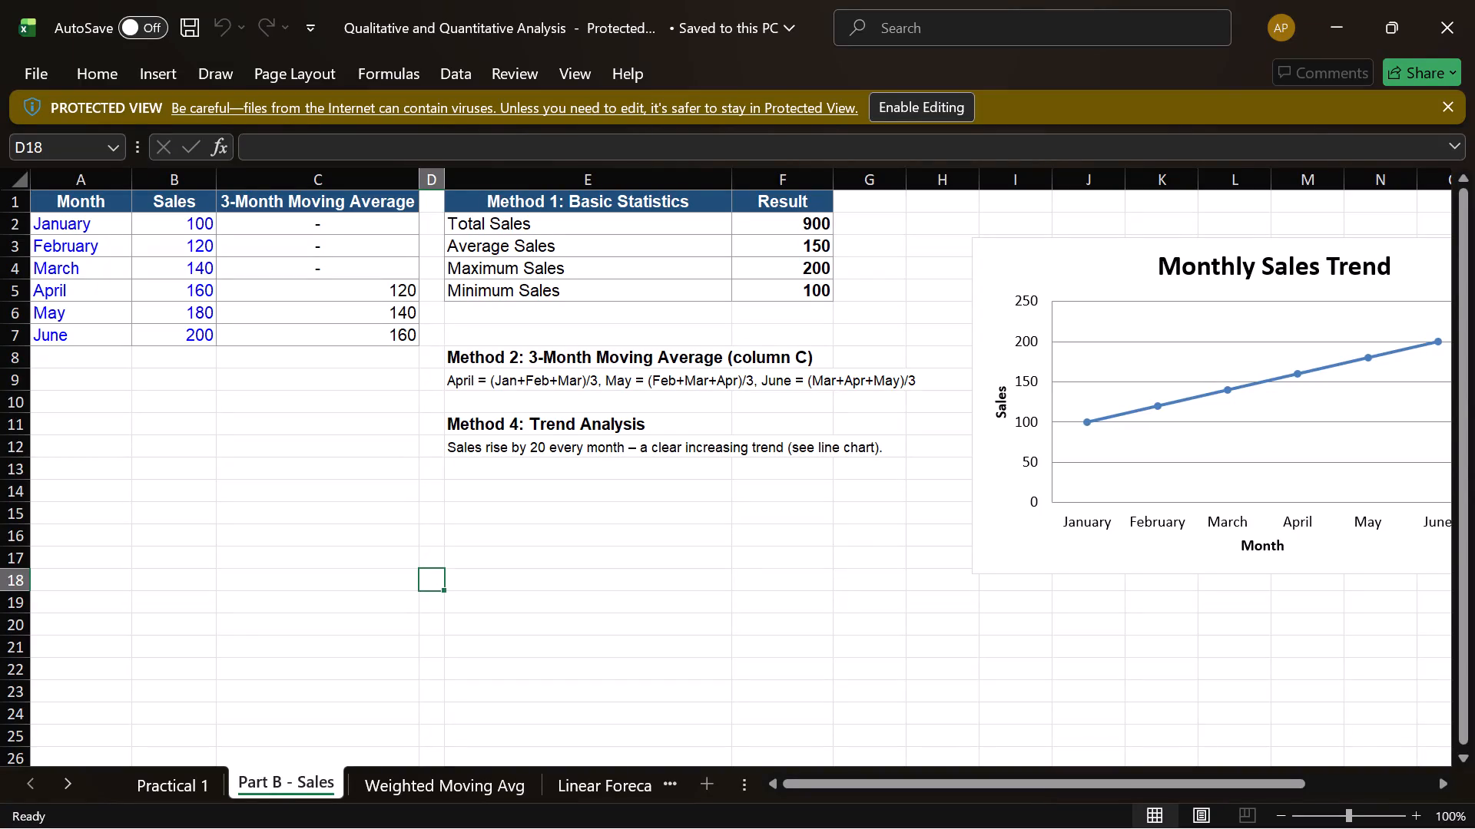
click(197, 790)
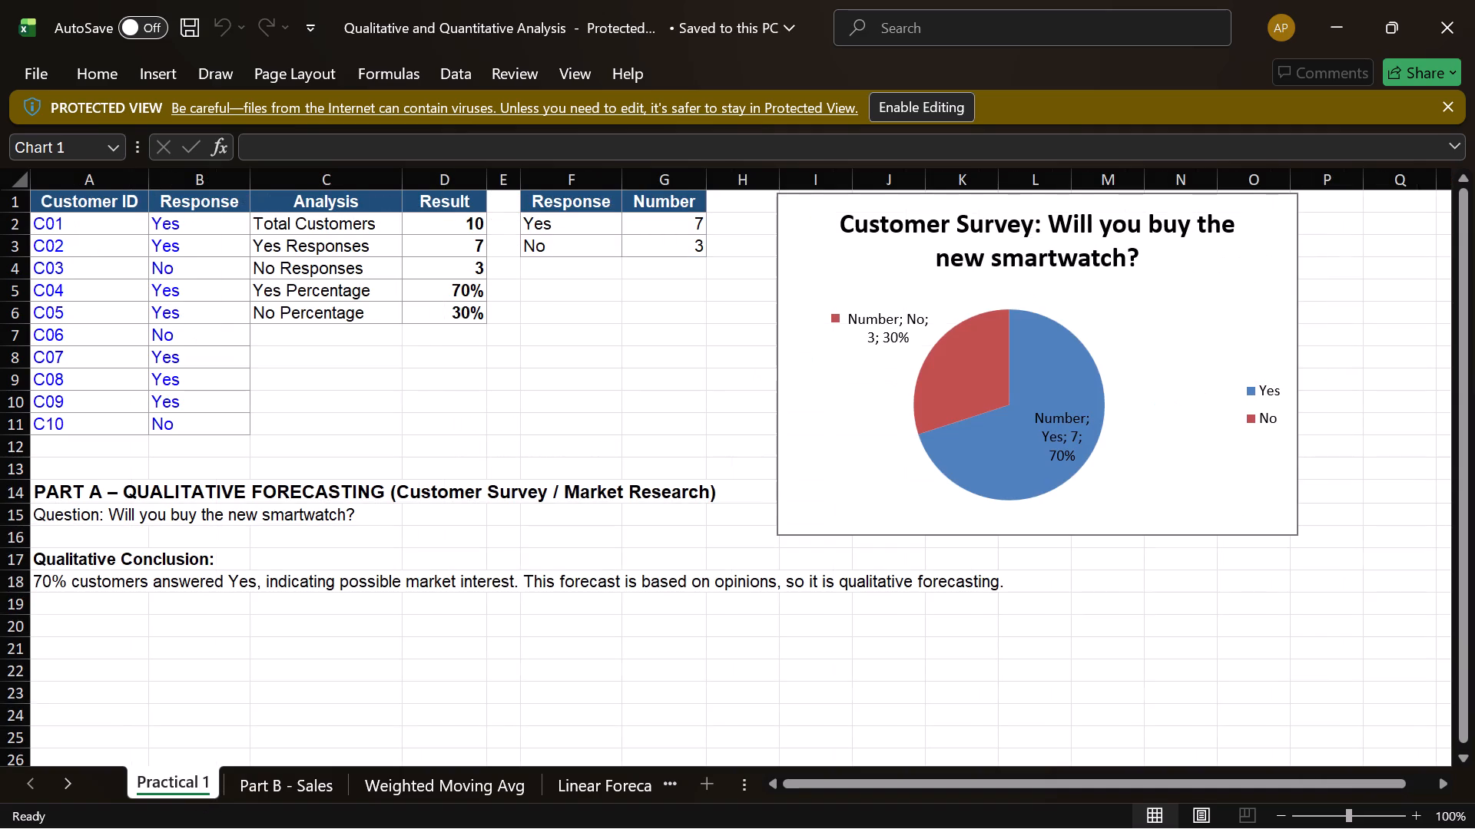
click(305, 794)
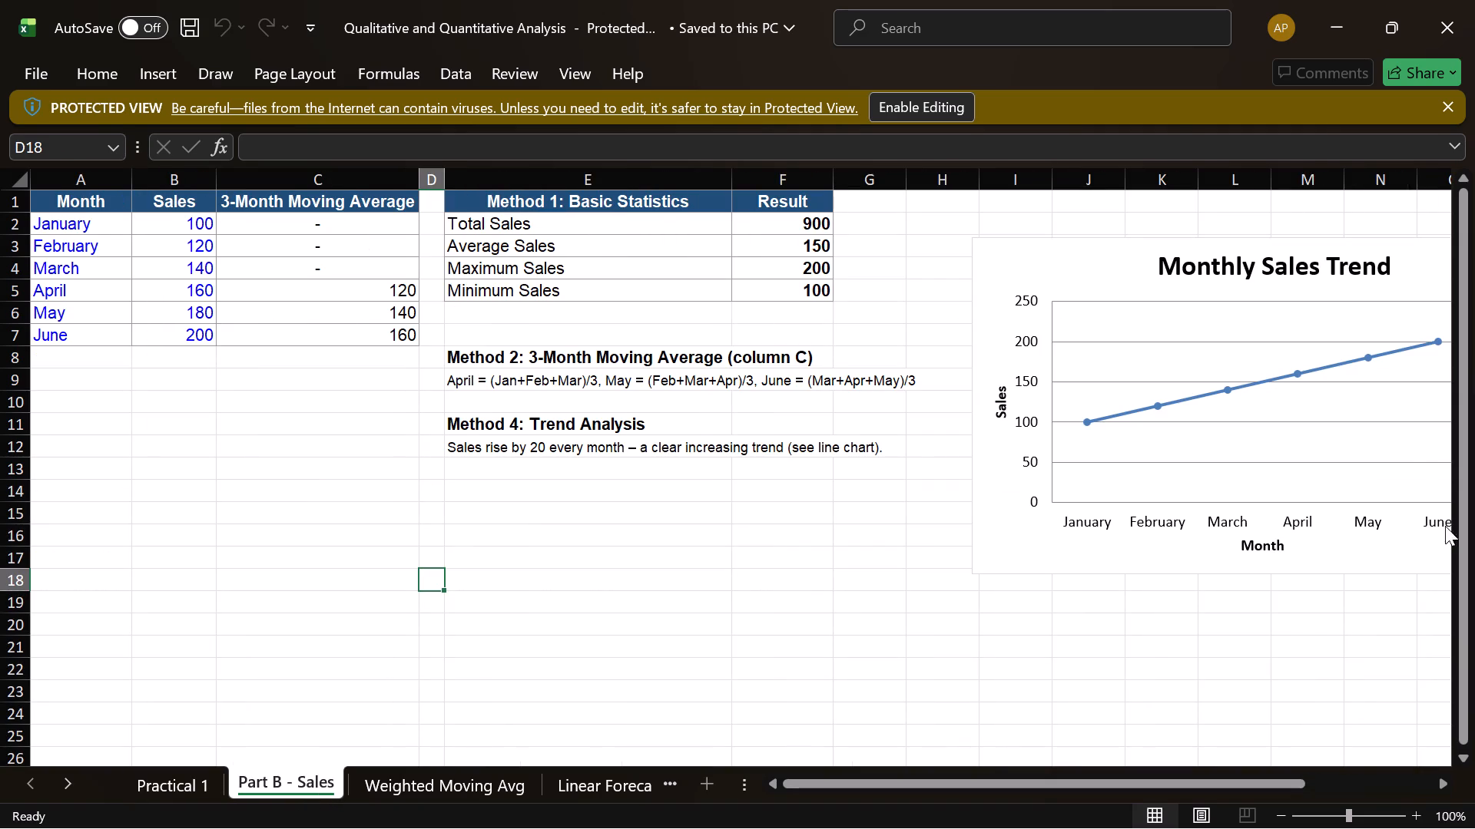
drag(1461, 489, 1445, 395)
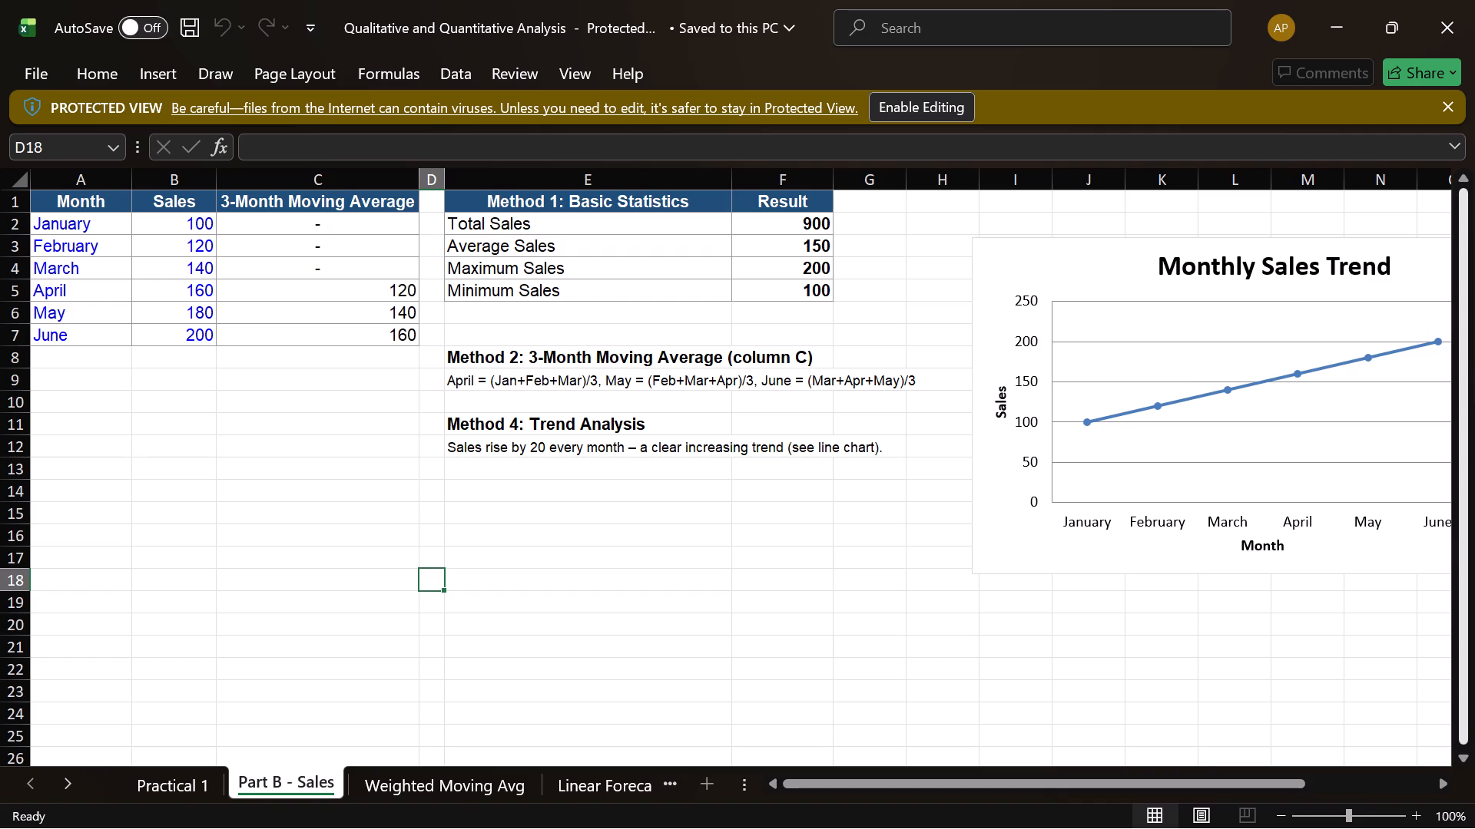
click(402, 291)
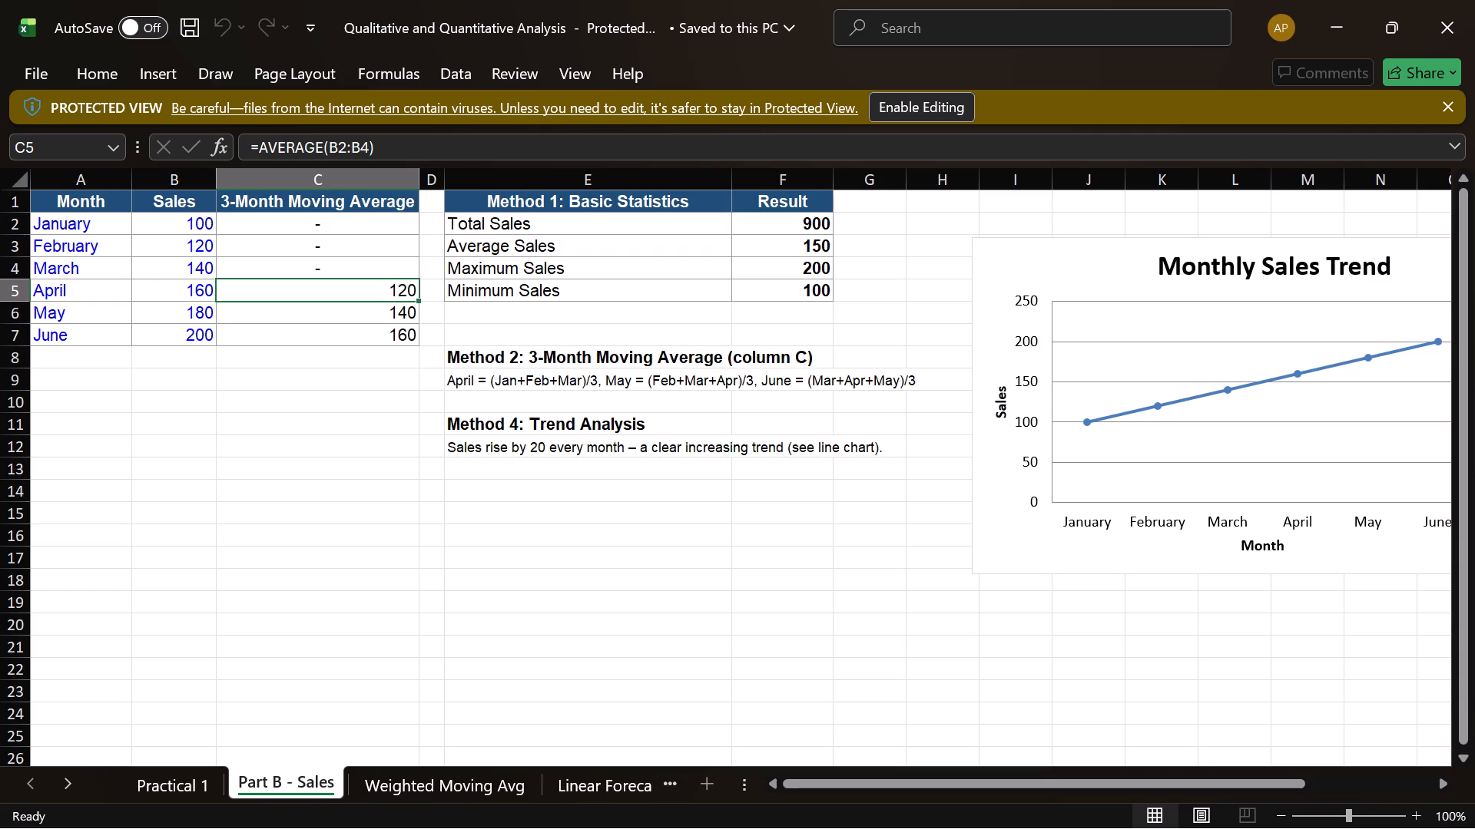
click(807, 223)
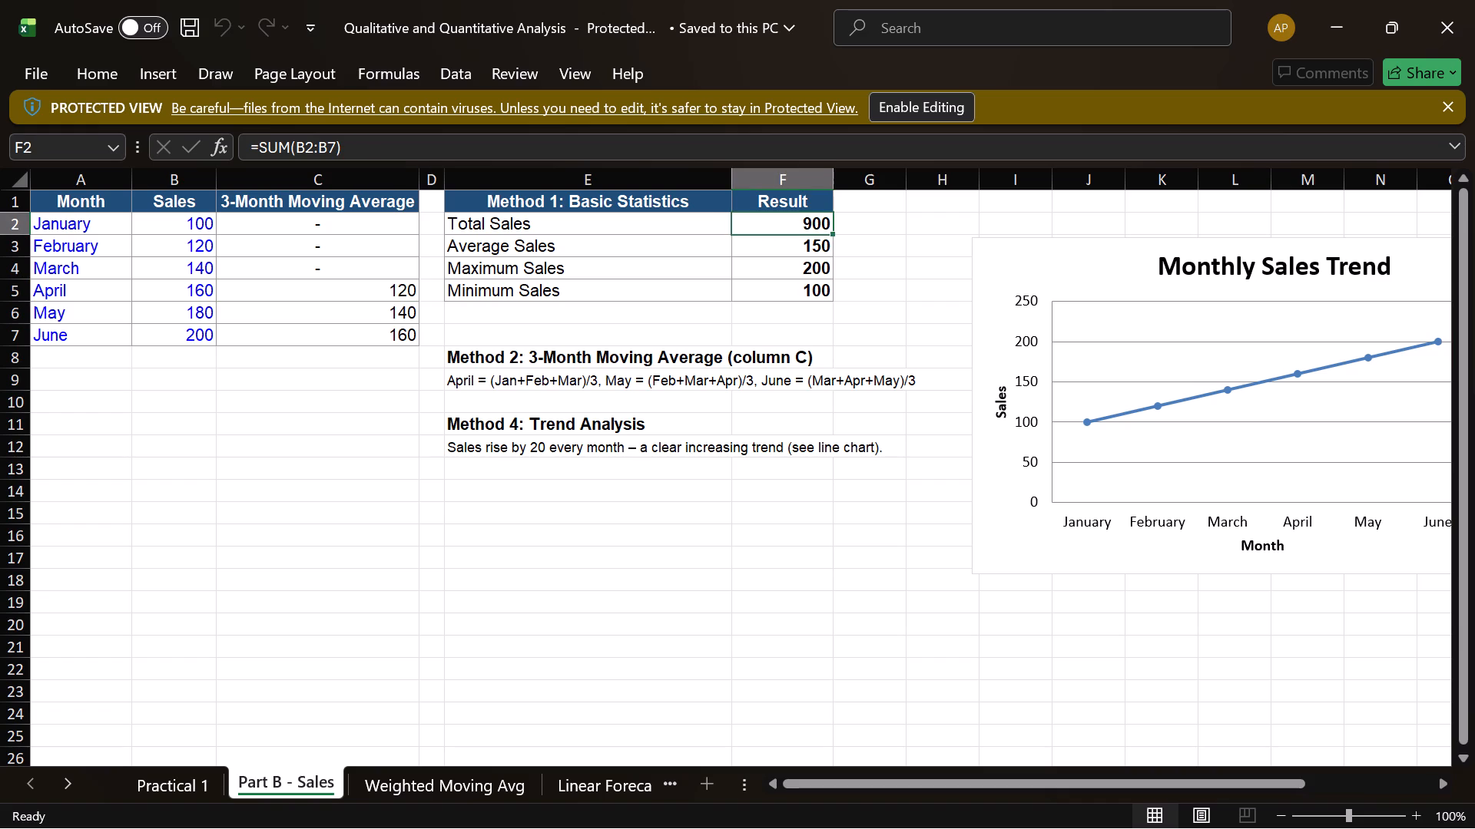
click(787, 253)
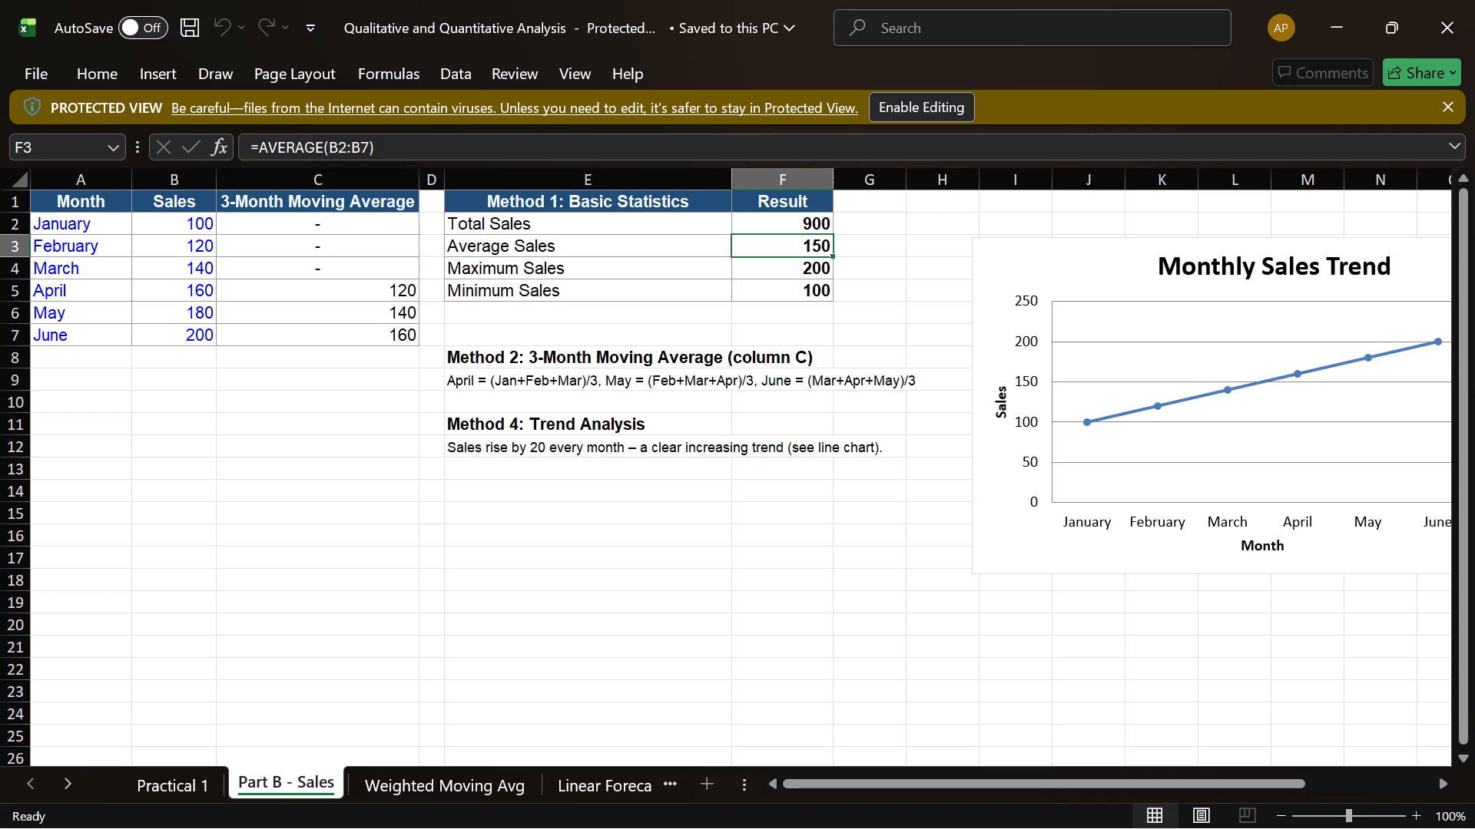
click(767, 268)
click(787, 299)
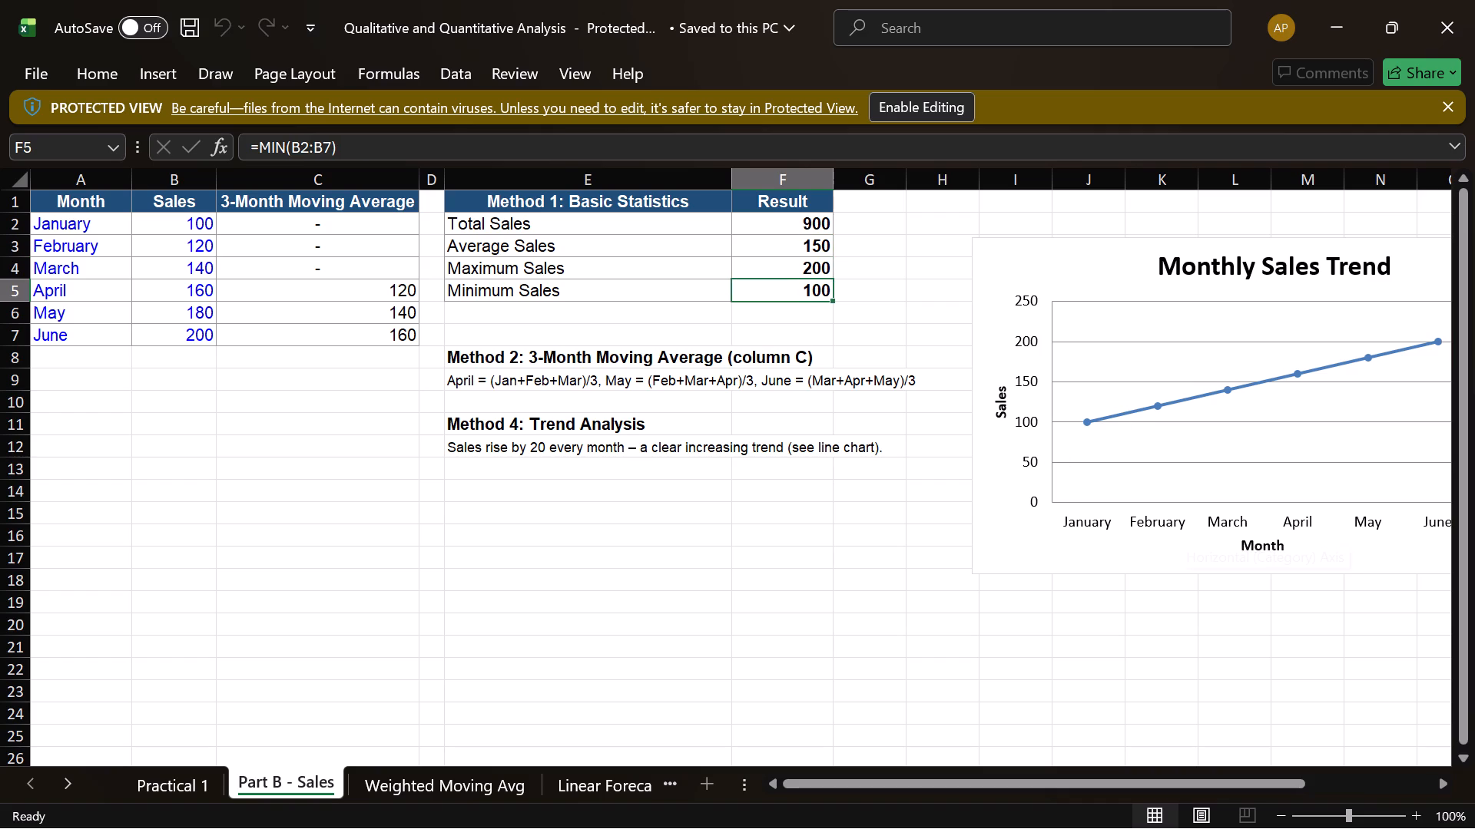
click(436, 788)
click(330, 780)
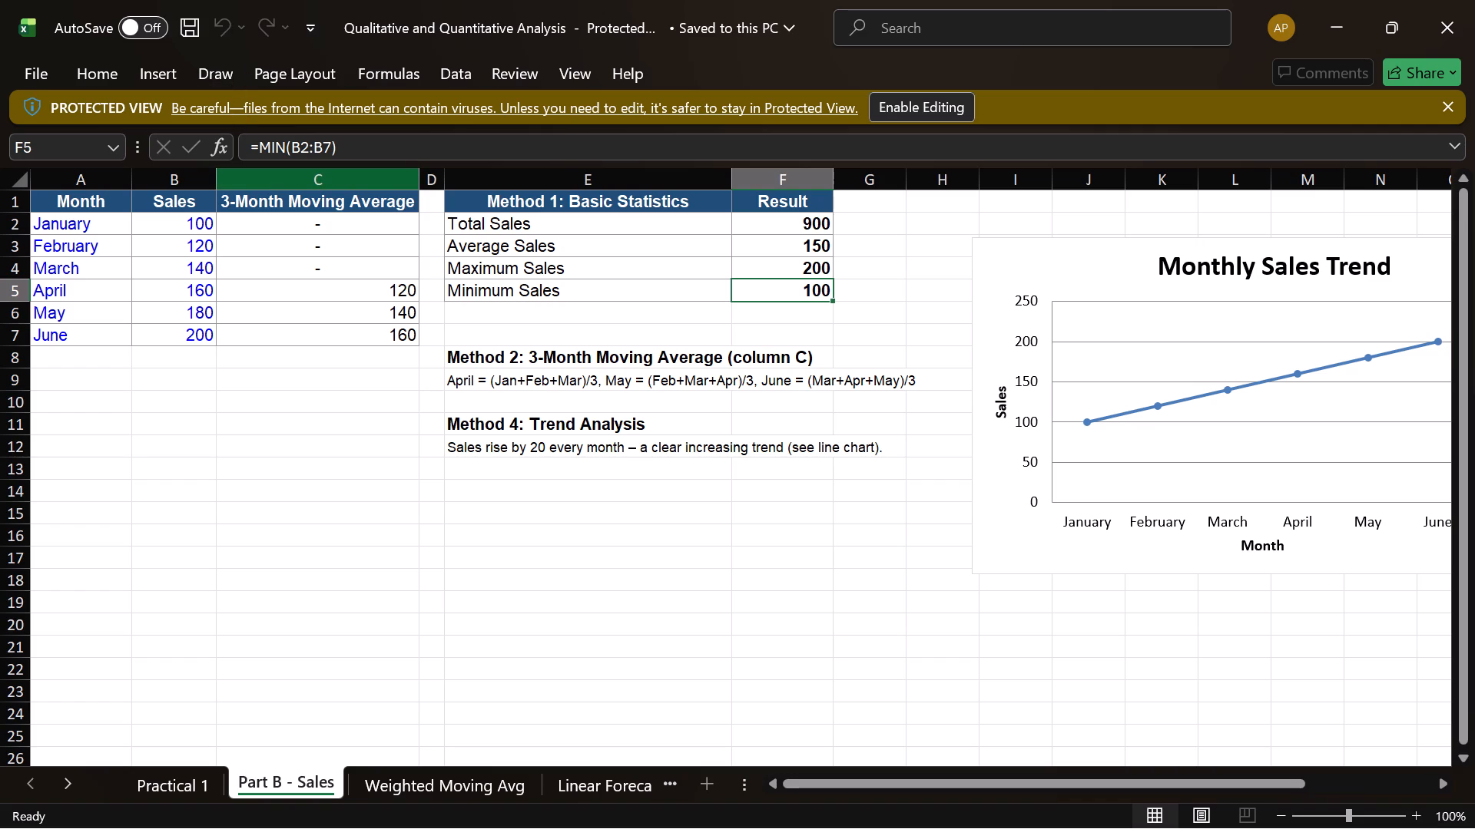
Examine the January weight, the Weighted Value column and the SUMPRODUCT forecast formula on the Weighted Moving Avg sheet.
click(429, 782)
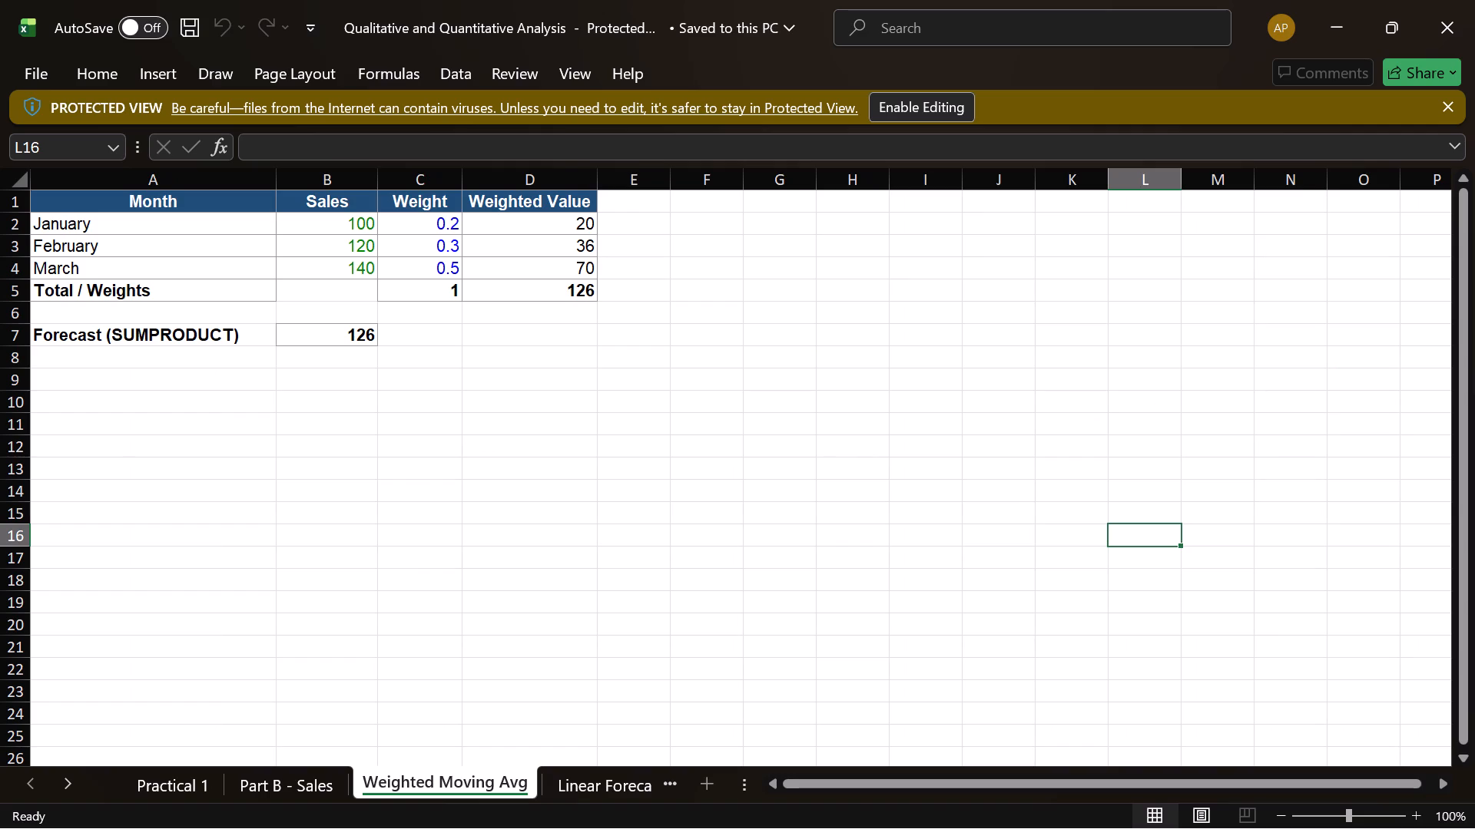
click(433, 228)
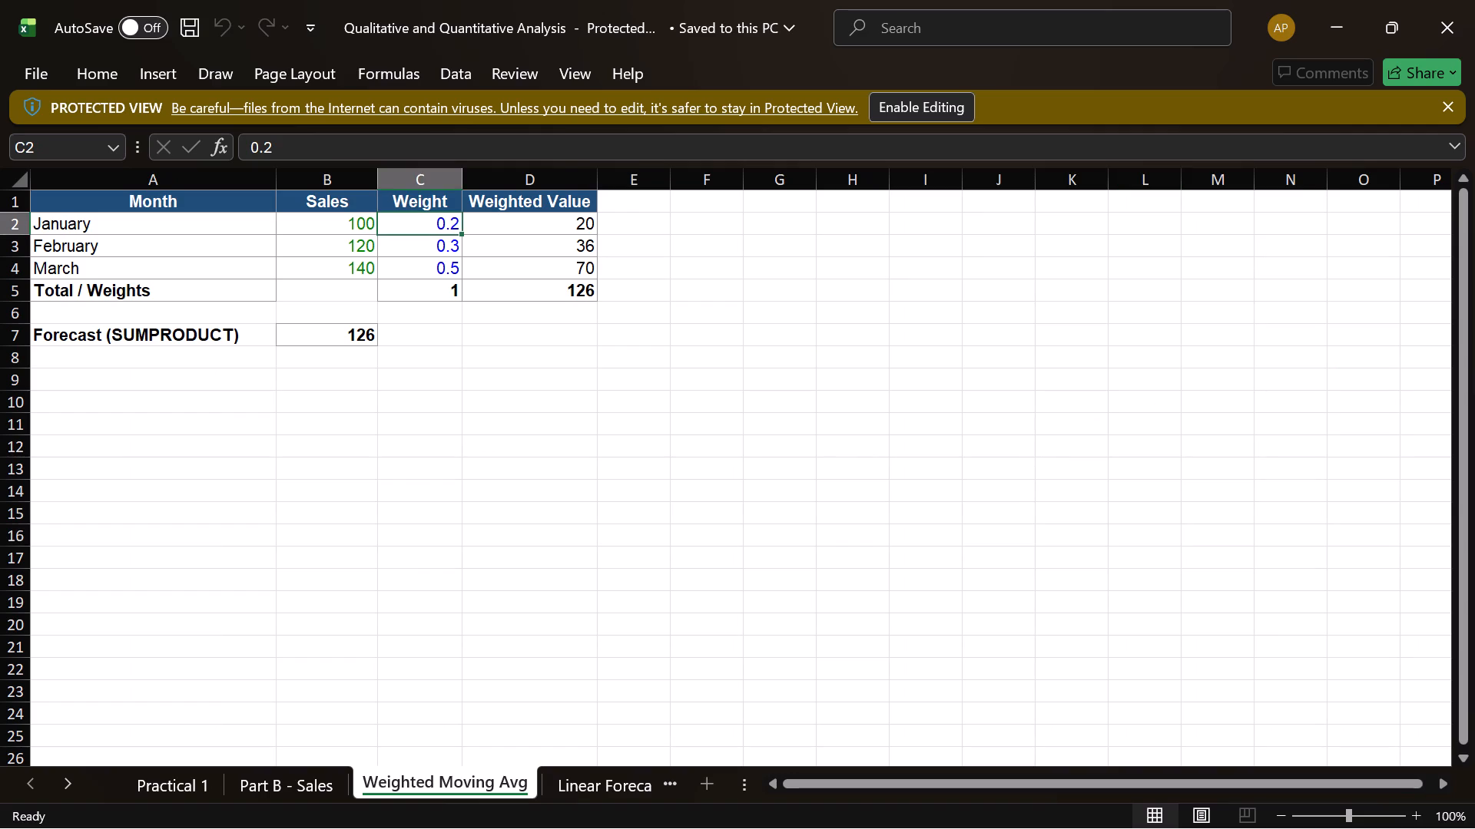
click(501, 212)
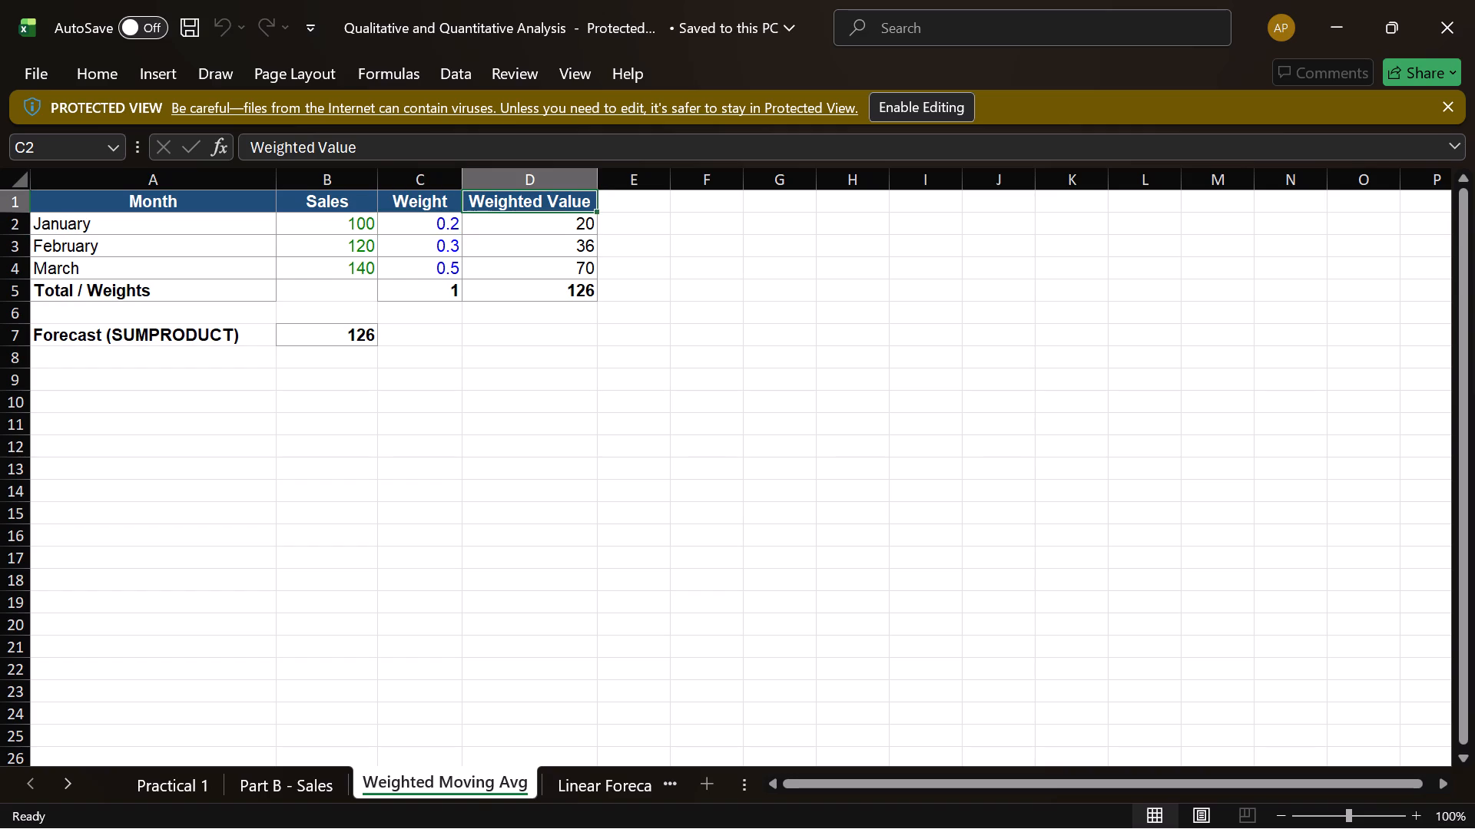
click(338, 342)
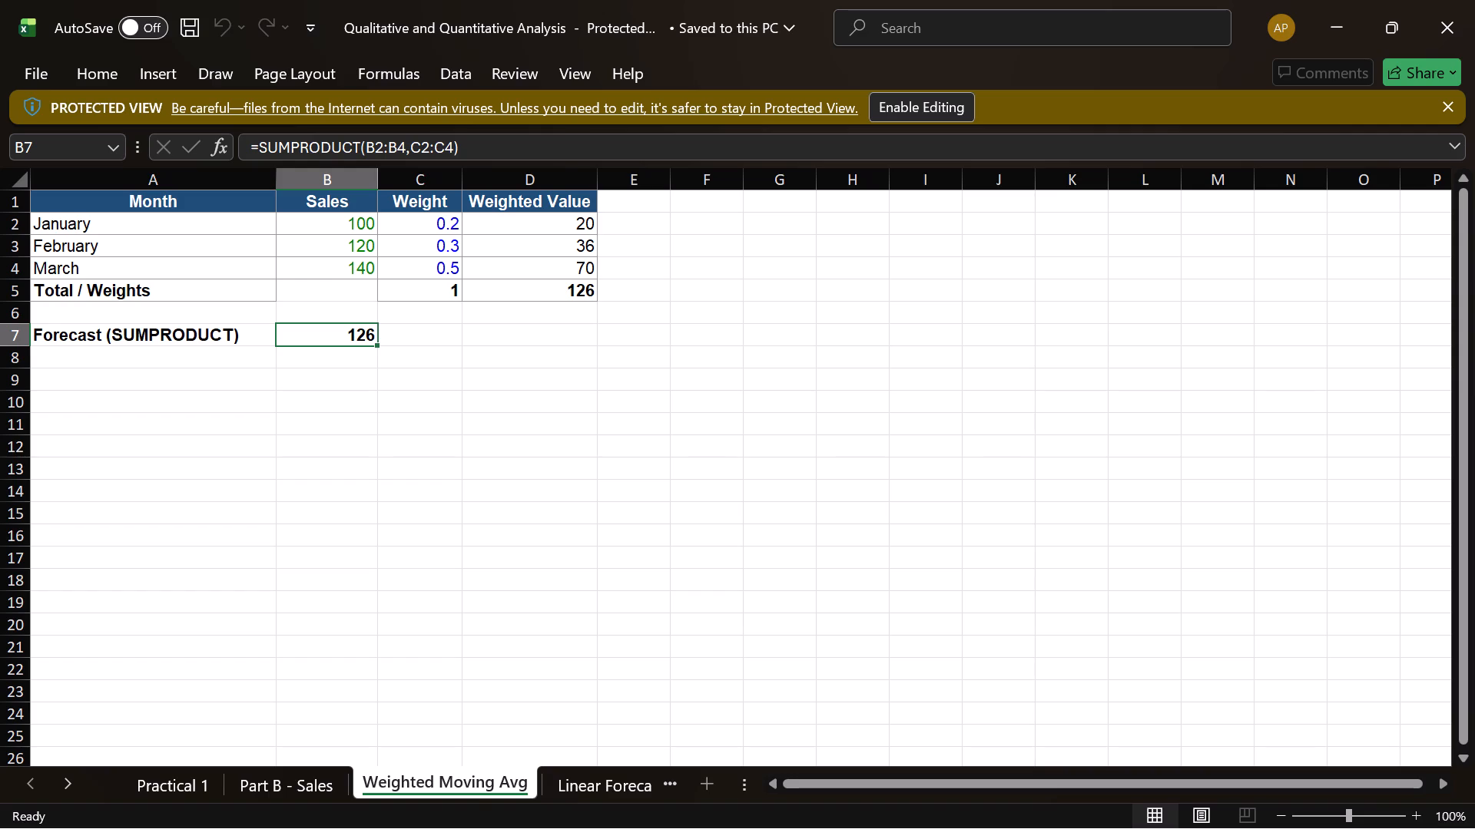
Examine the forecast month and the FORECAST.LINEAR formula for forecast sales on the Linear Forecast sheet.
click(618, 776)
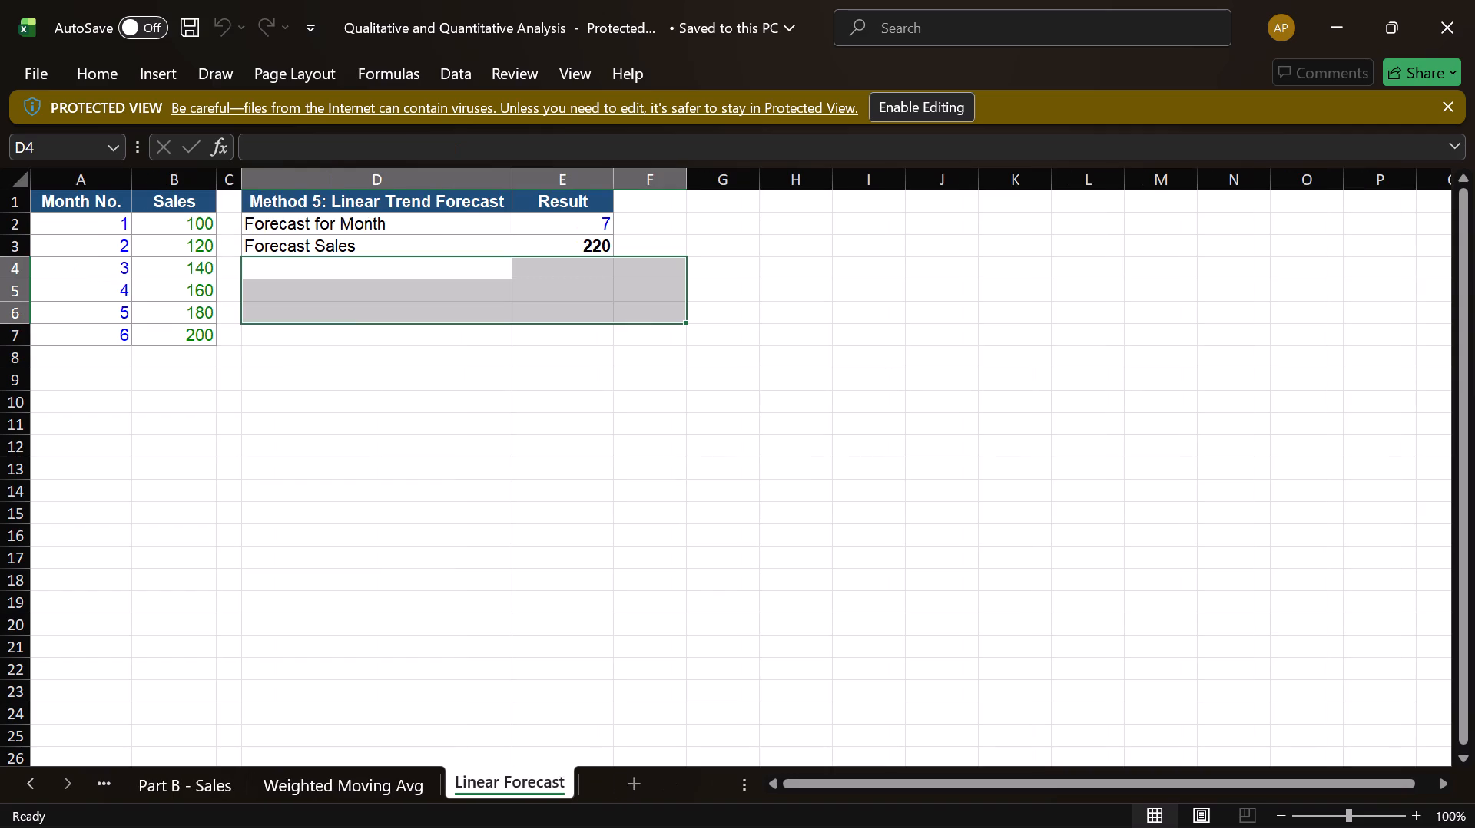
click(328, 428)
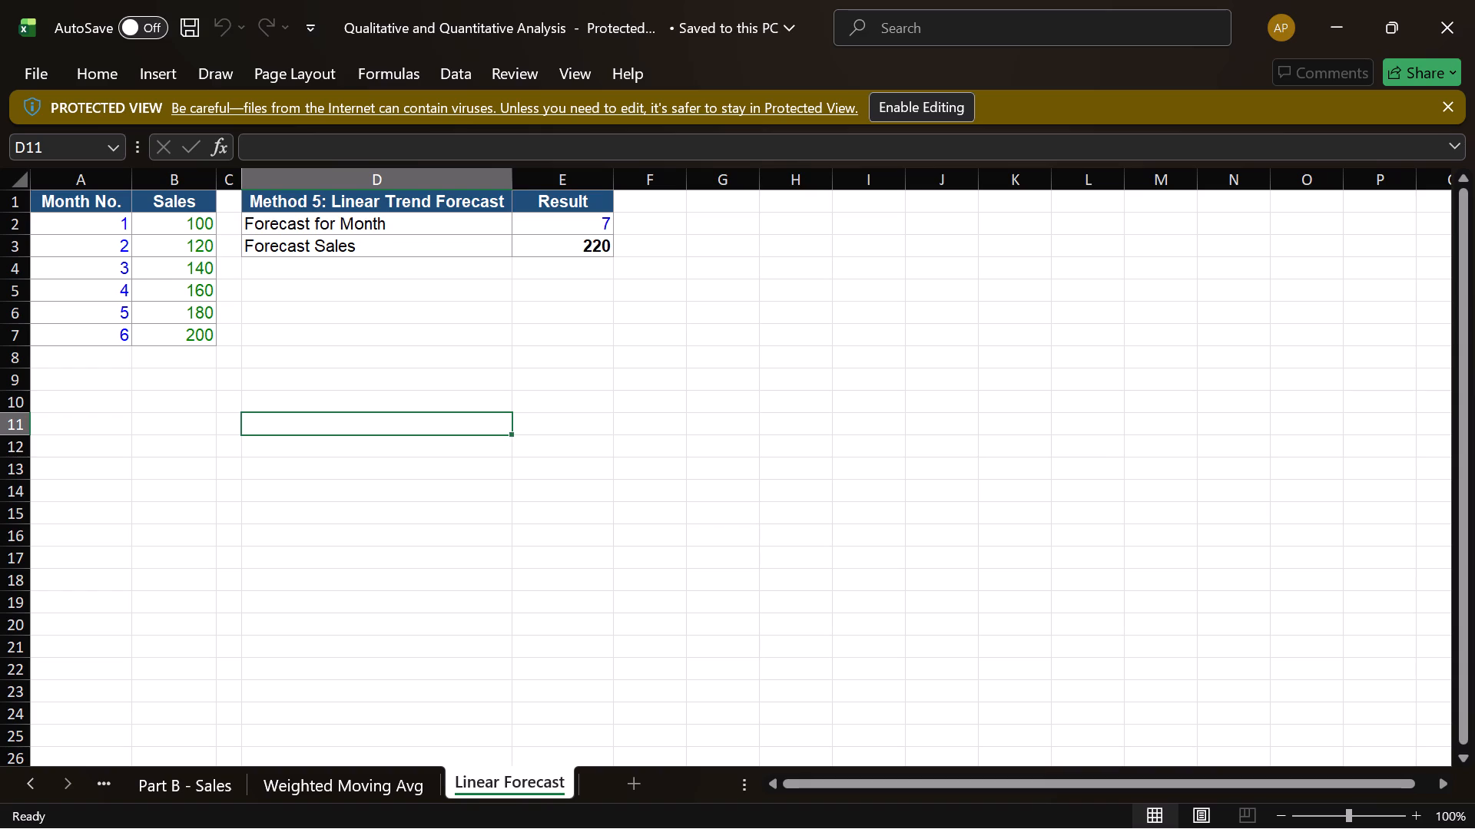
click(591, 221)
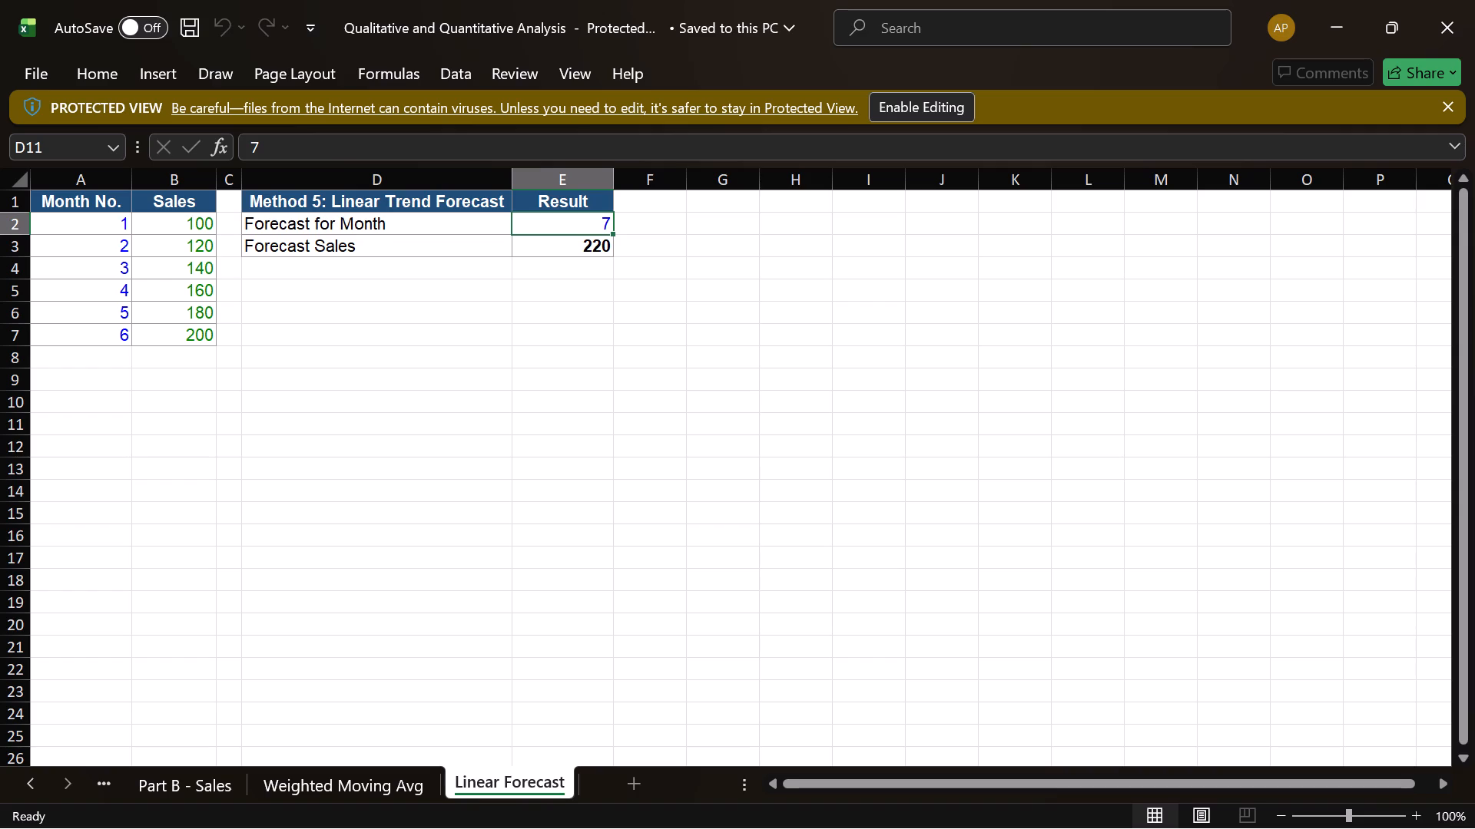
click(572, 248)
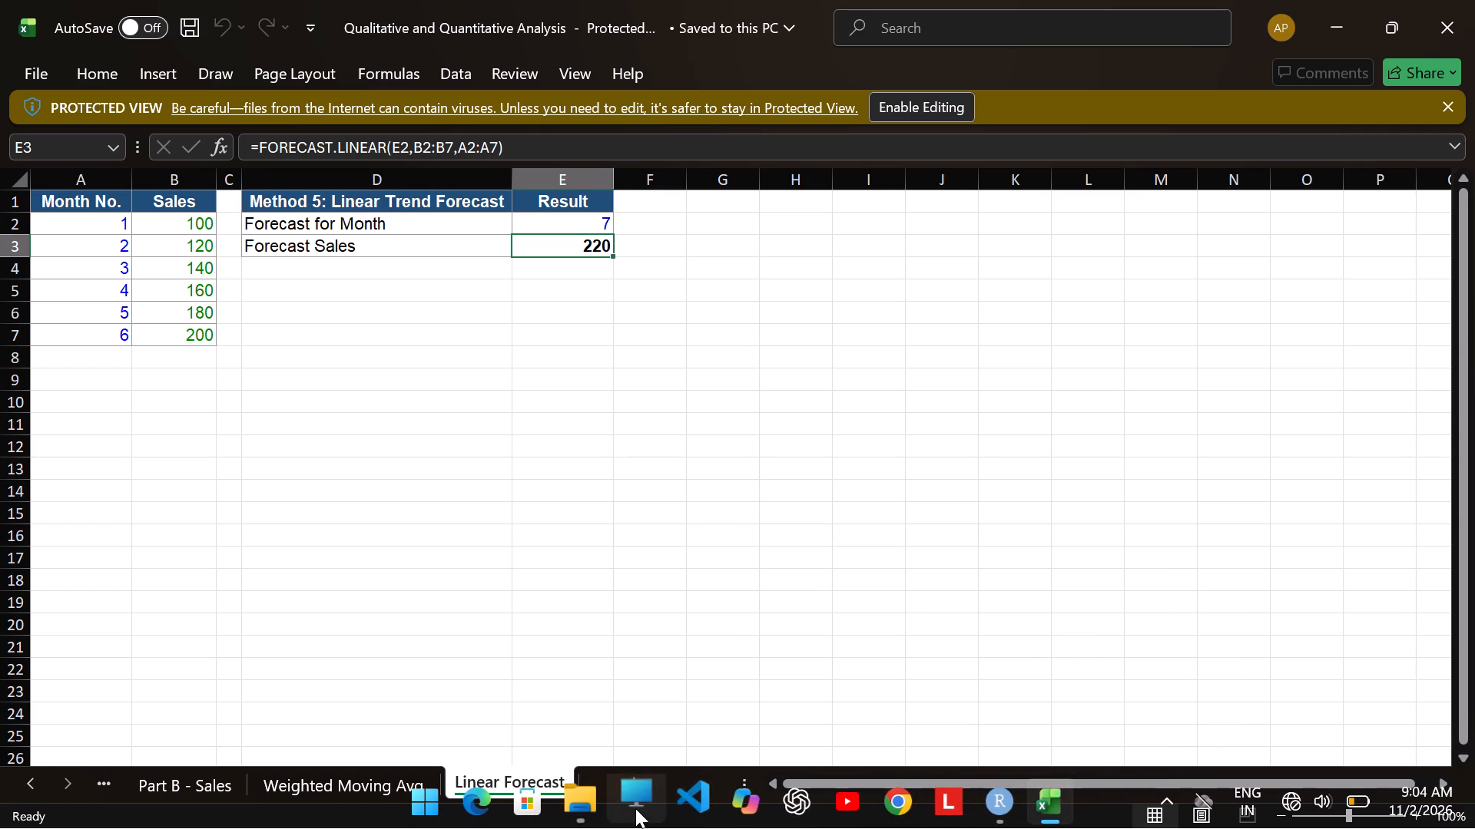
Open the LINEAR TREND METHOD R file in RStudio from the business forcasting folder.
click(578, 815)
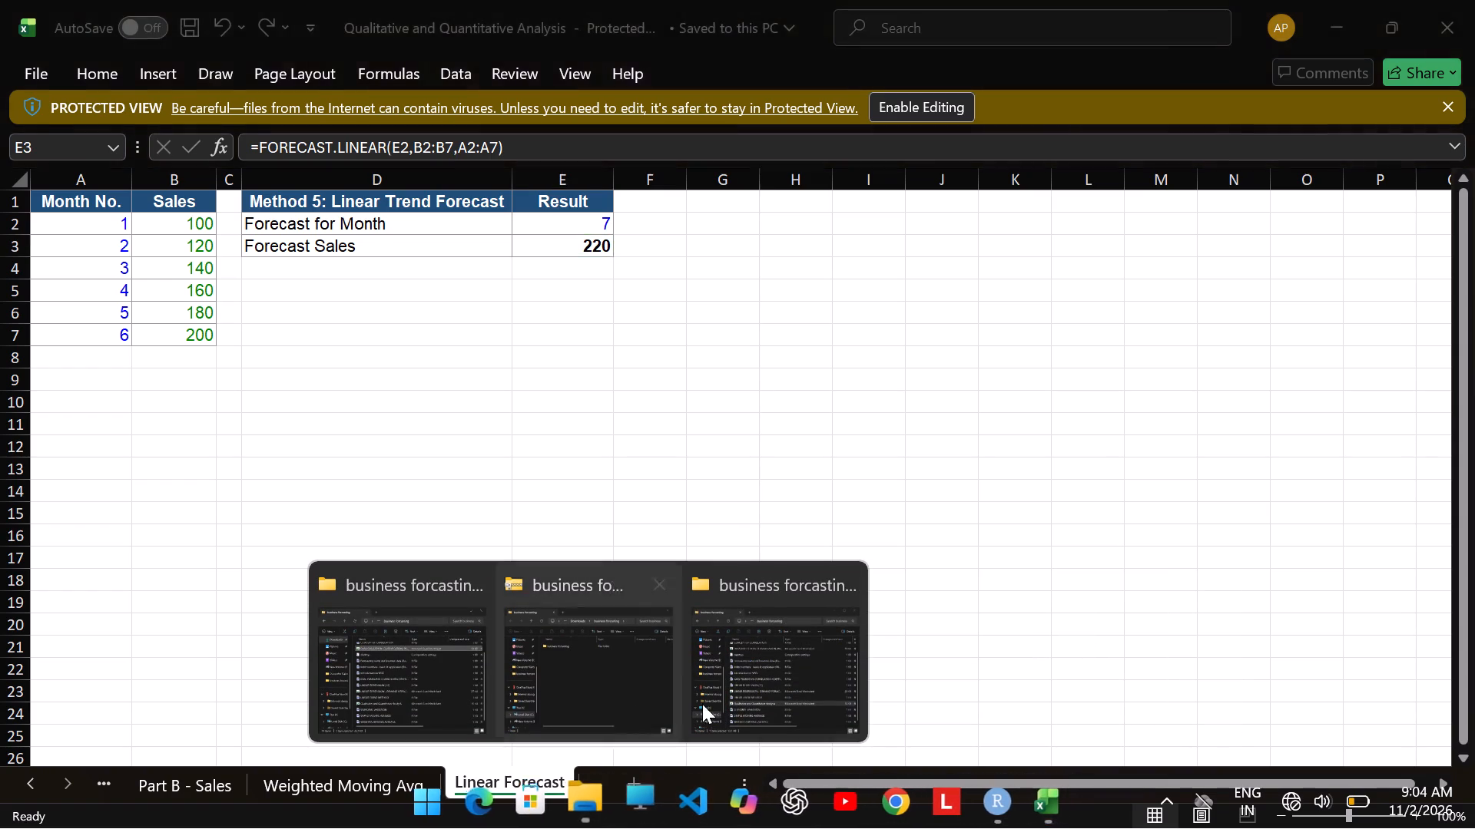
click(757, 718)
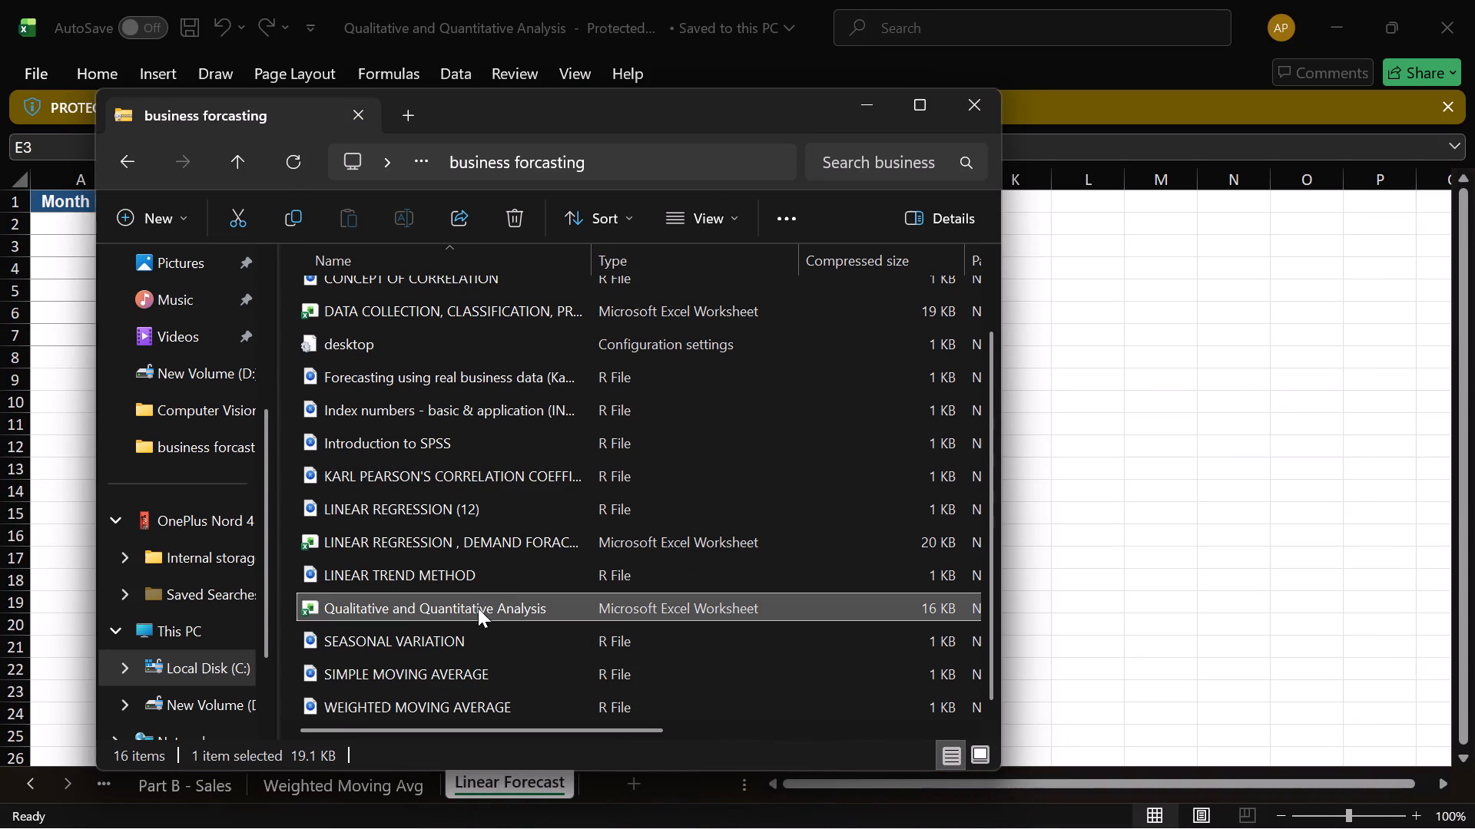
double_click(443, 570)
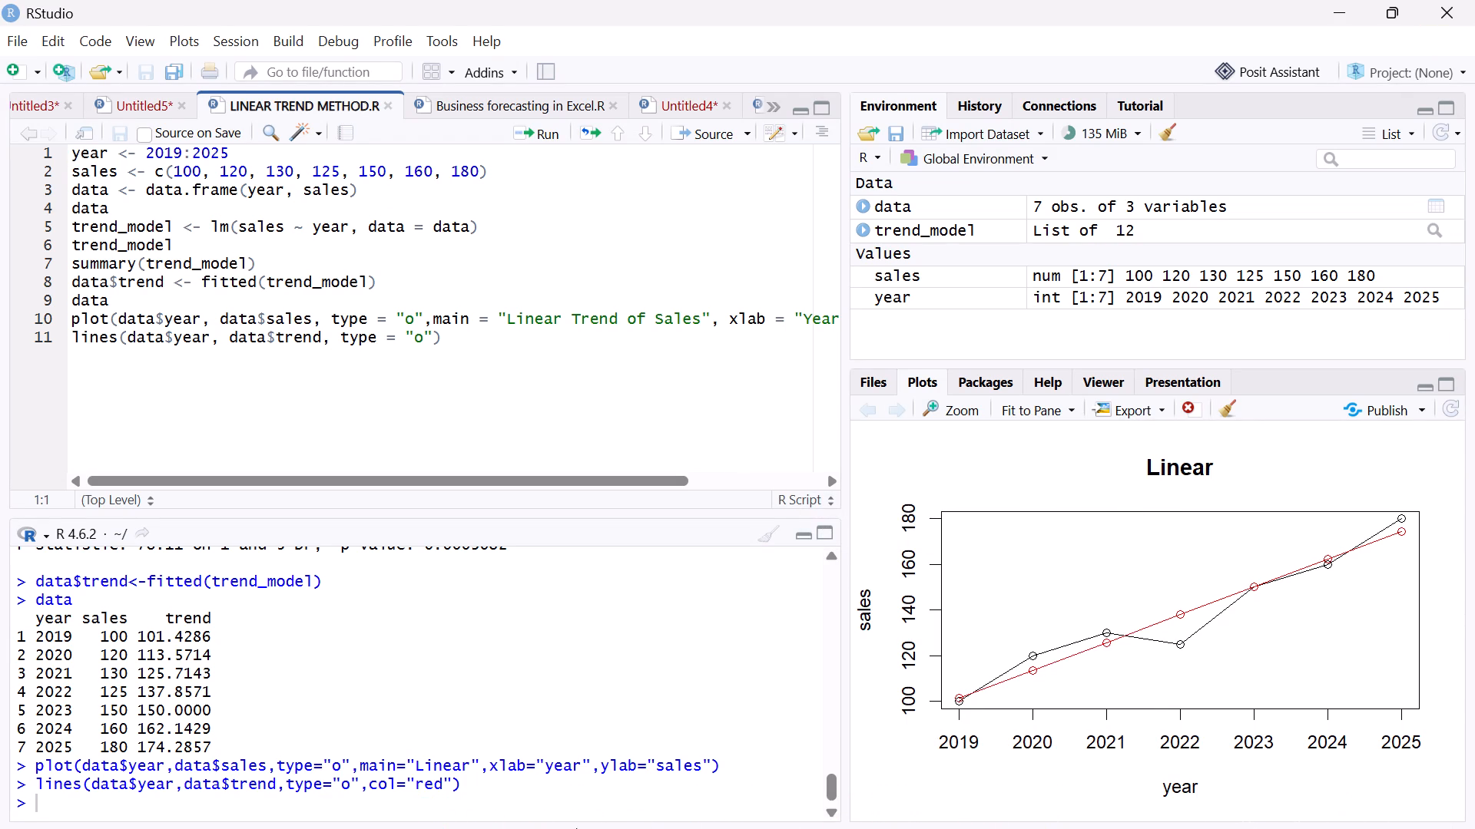
Open the DATA COLLECTION, CLASSIFICATION, PRESENTATION workbook in Excel from the business forcasting folder.
double_click(590, 801)
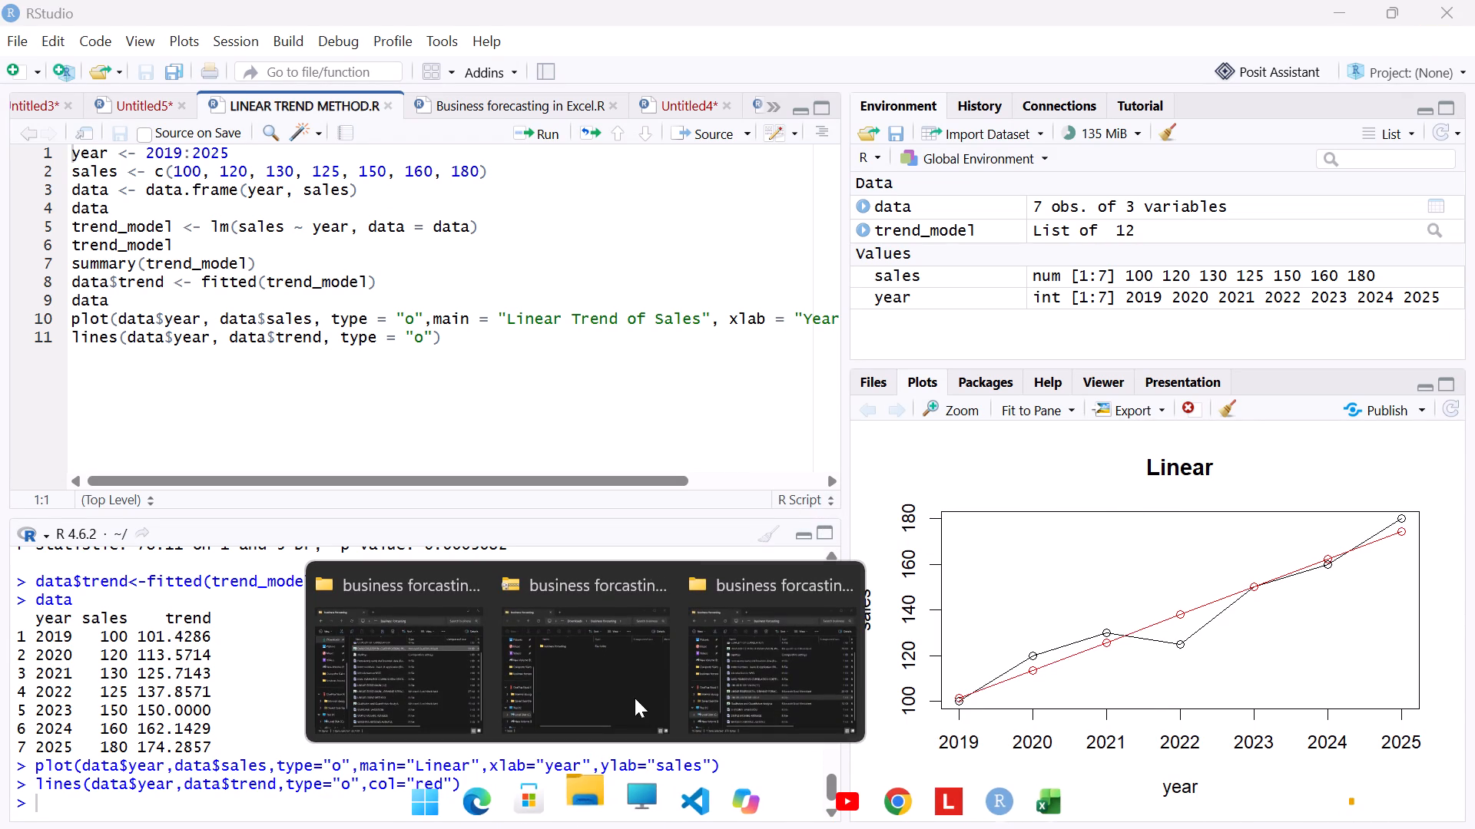
click(785, 647)
drag(785, 647, 335, 601)
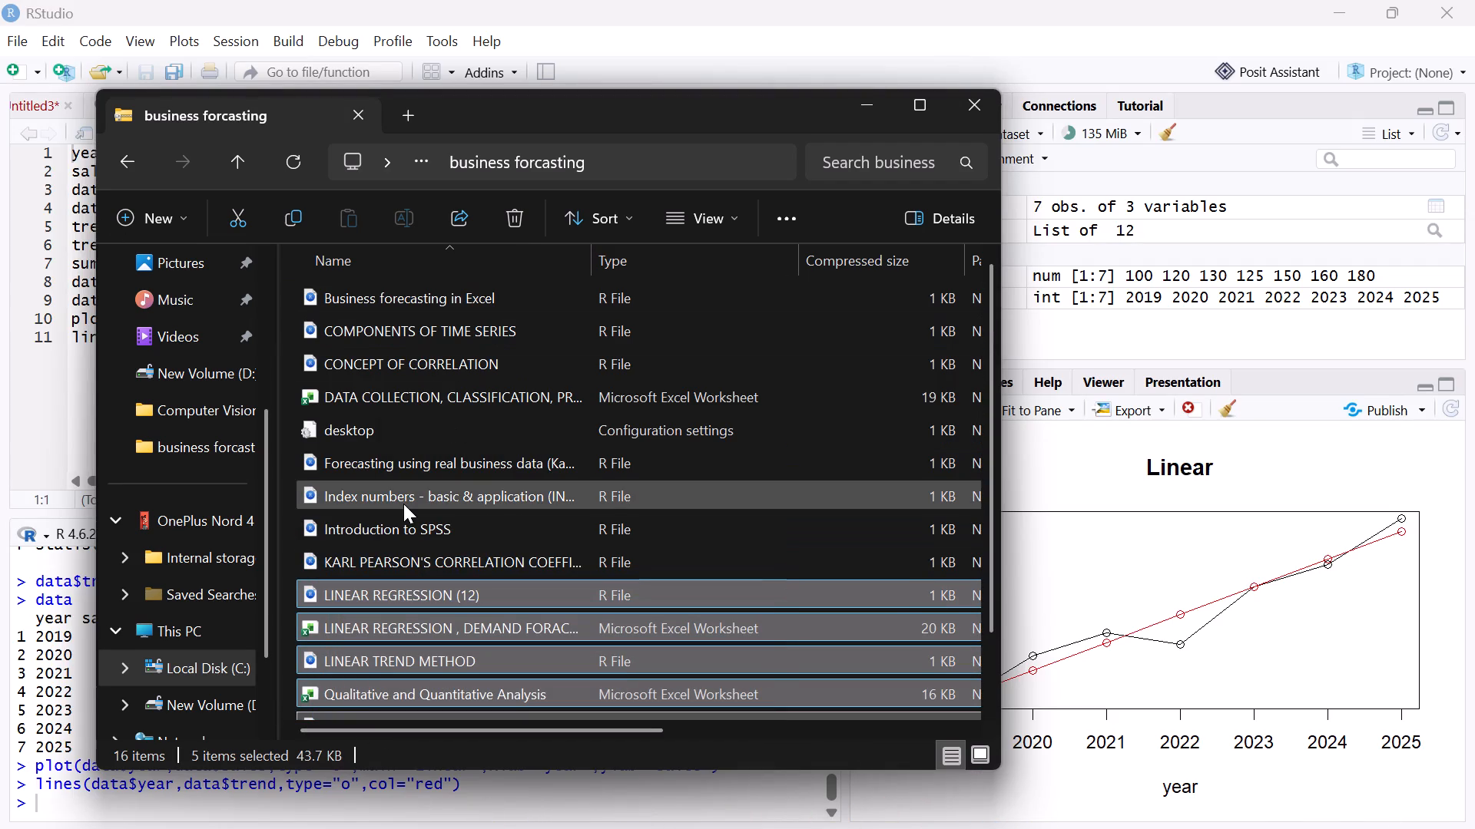
double_click(403, 393)
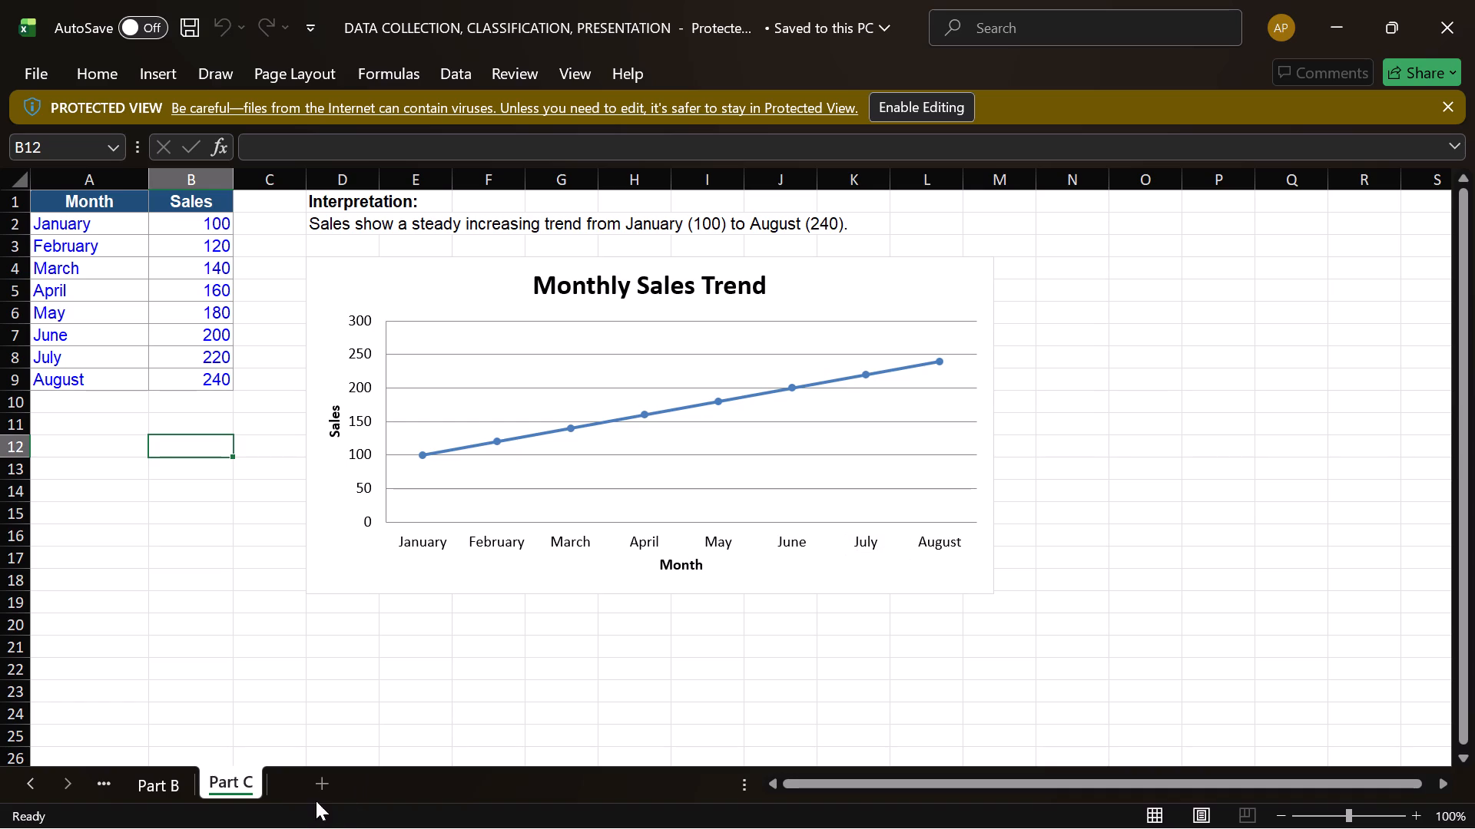
Examine the Part B sheet: the salesperson data, sales distribution histogram, frequency table and the COUNTIFS formula for the 21–30 range.
click(160, 776)
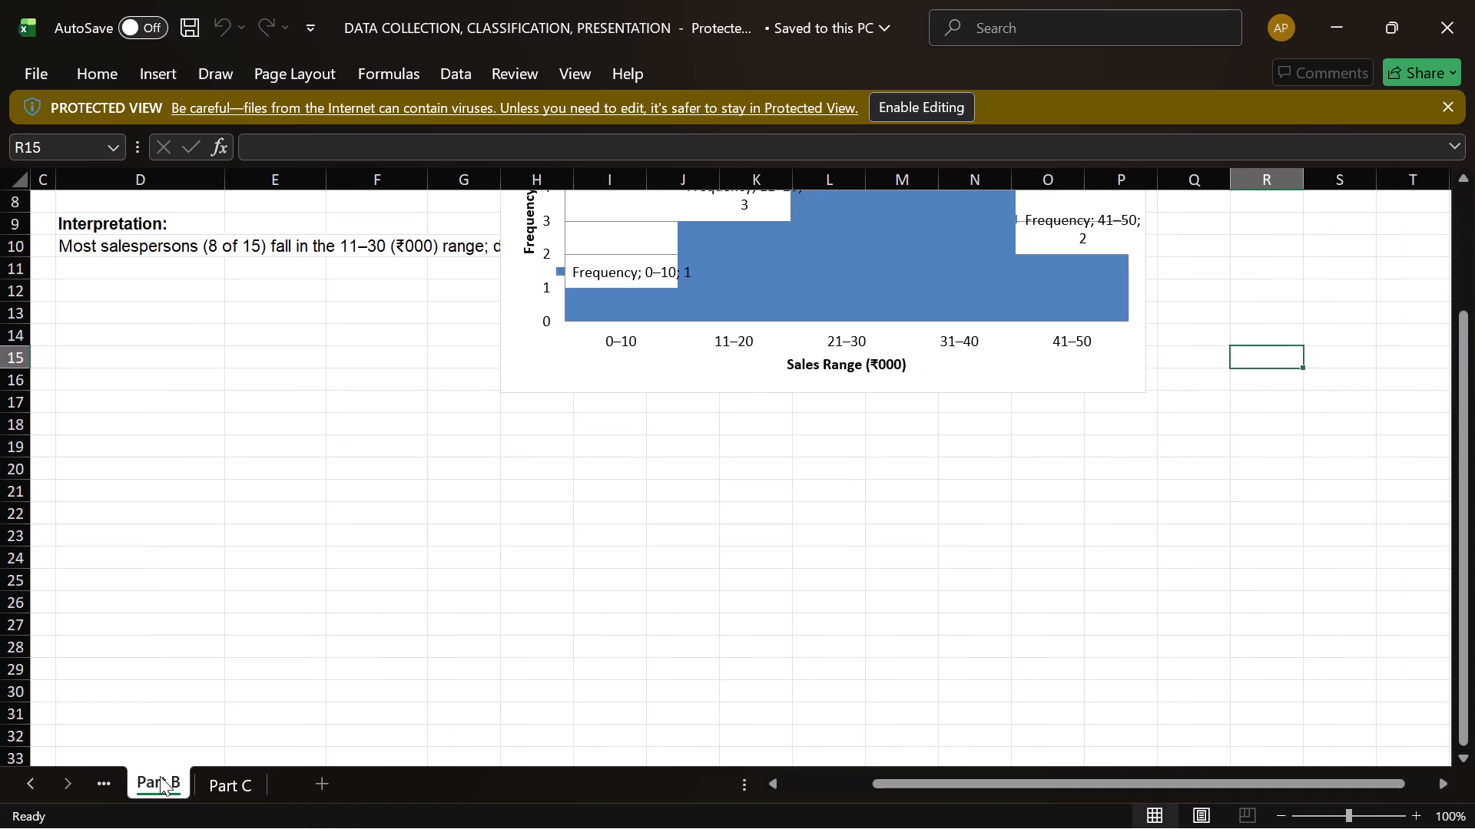
drag(1461, 484, 1468, 366)
scroll(1261, 279, left, 1)
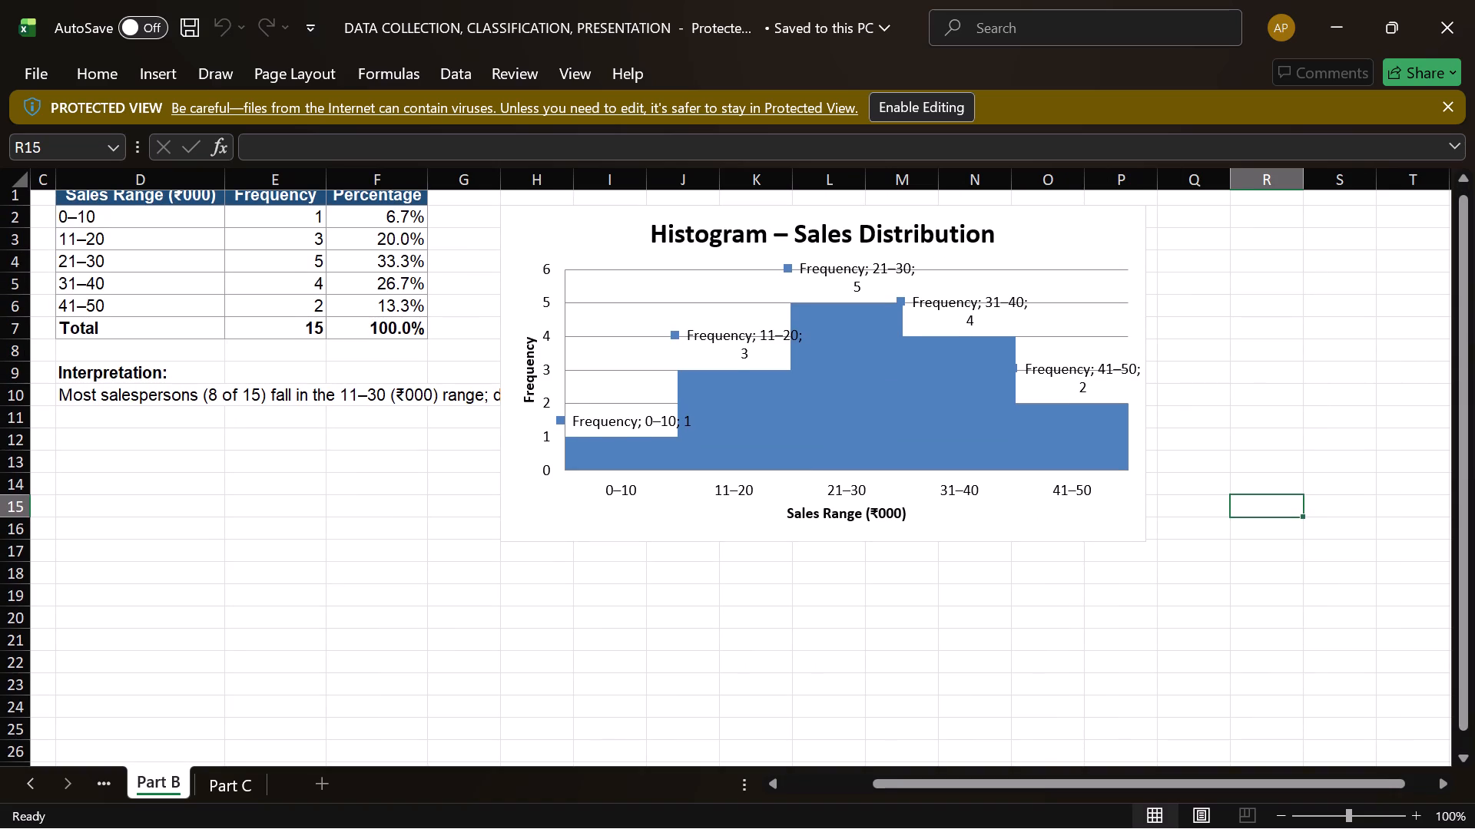
scroll(1261, 279, left, 1)
scroll(256, 618, right, 1)
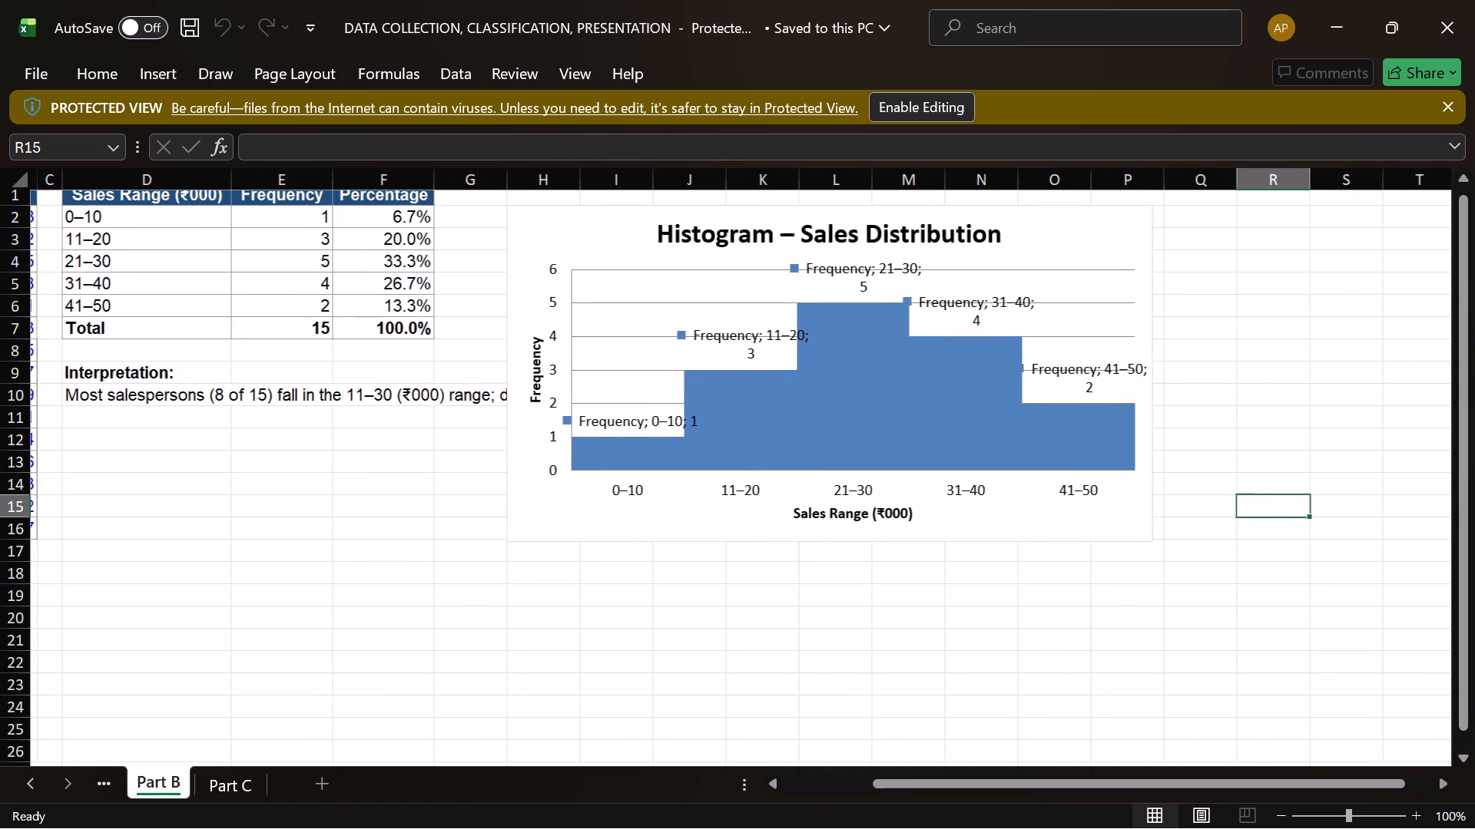
scroll(256, 618, right, 3)
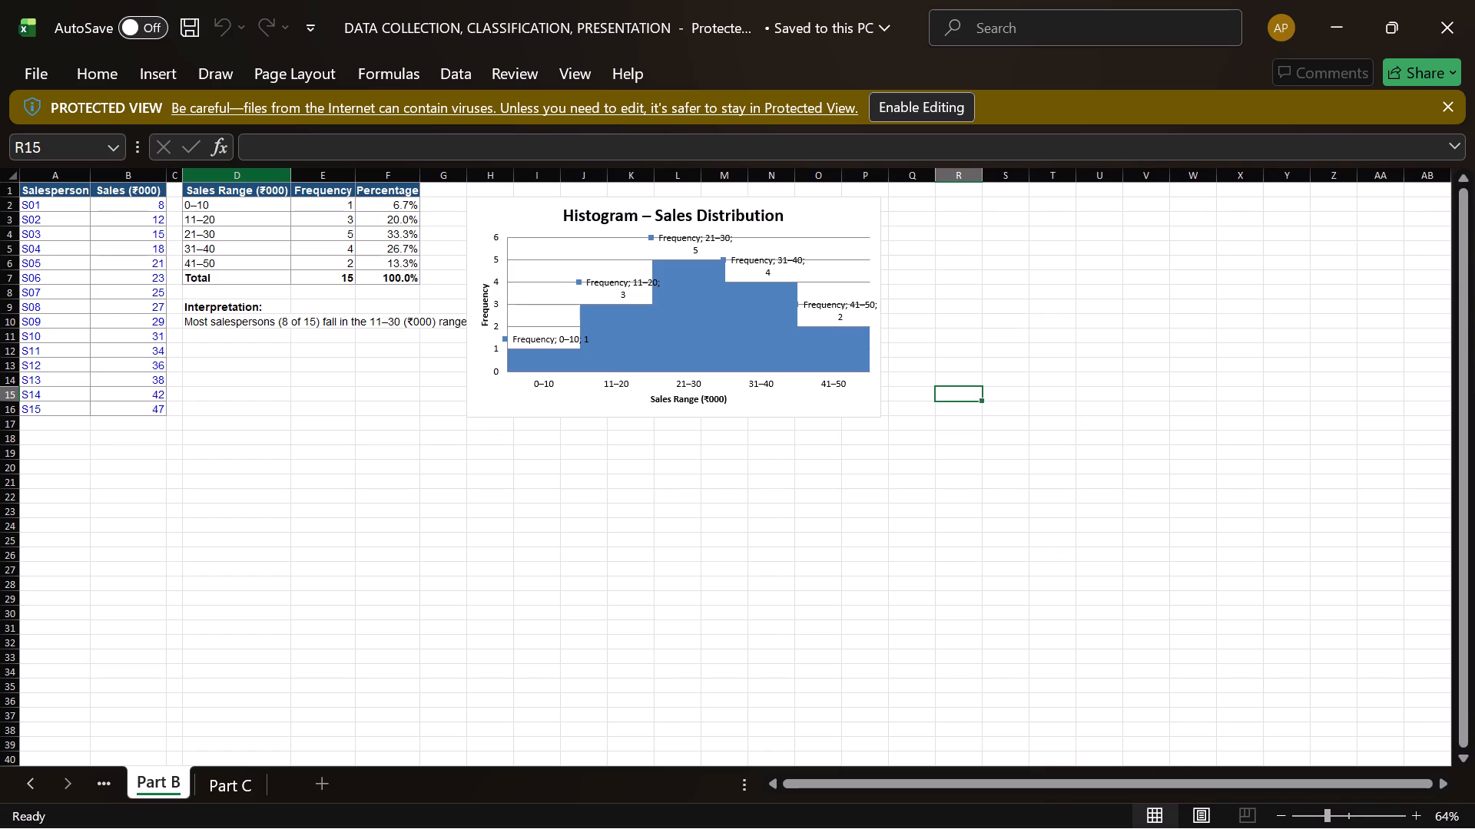
click(335, 230)
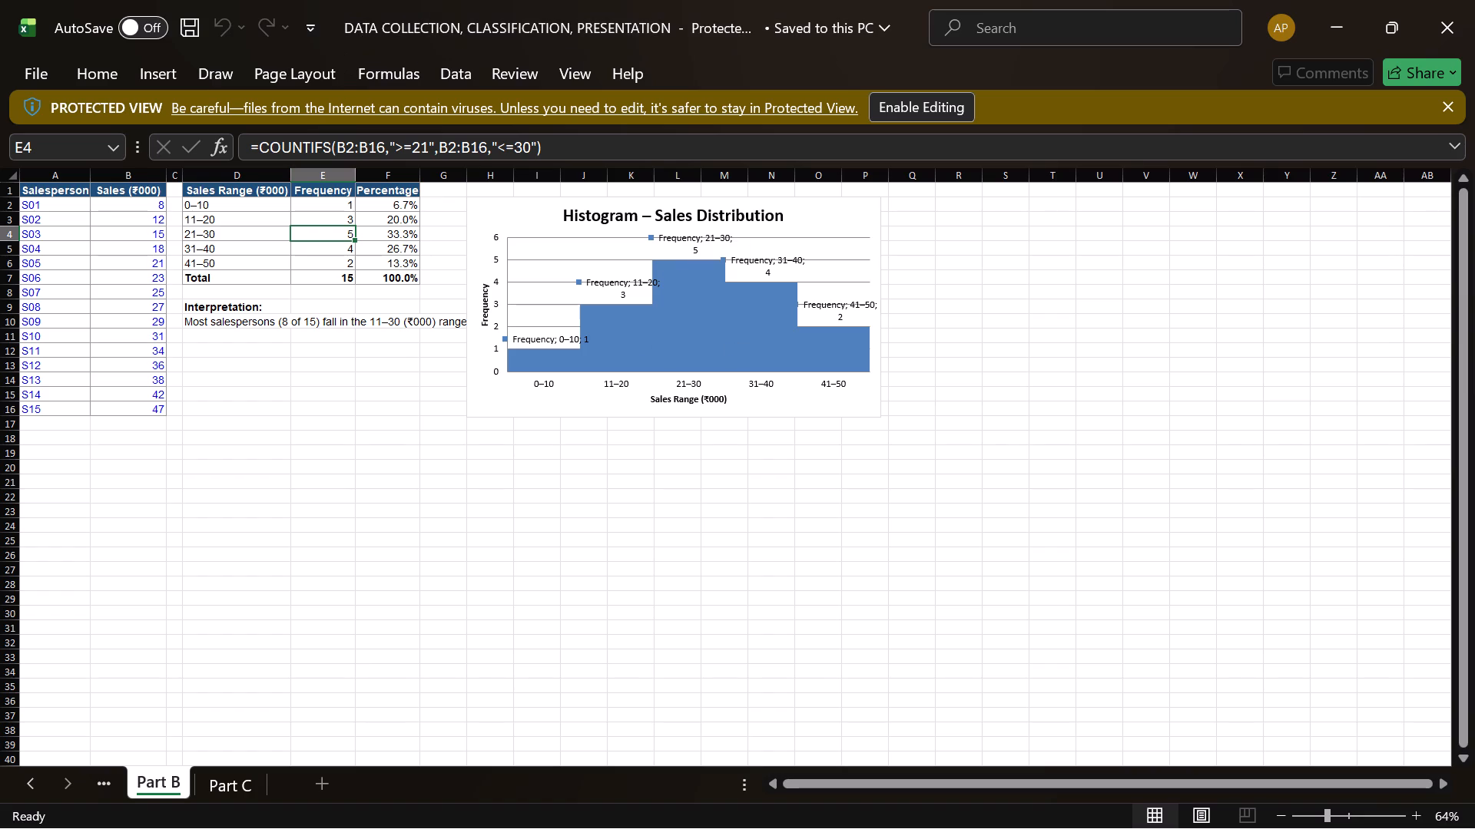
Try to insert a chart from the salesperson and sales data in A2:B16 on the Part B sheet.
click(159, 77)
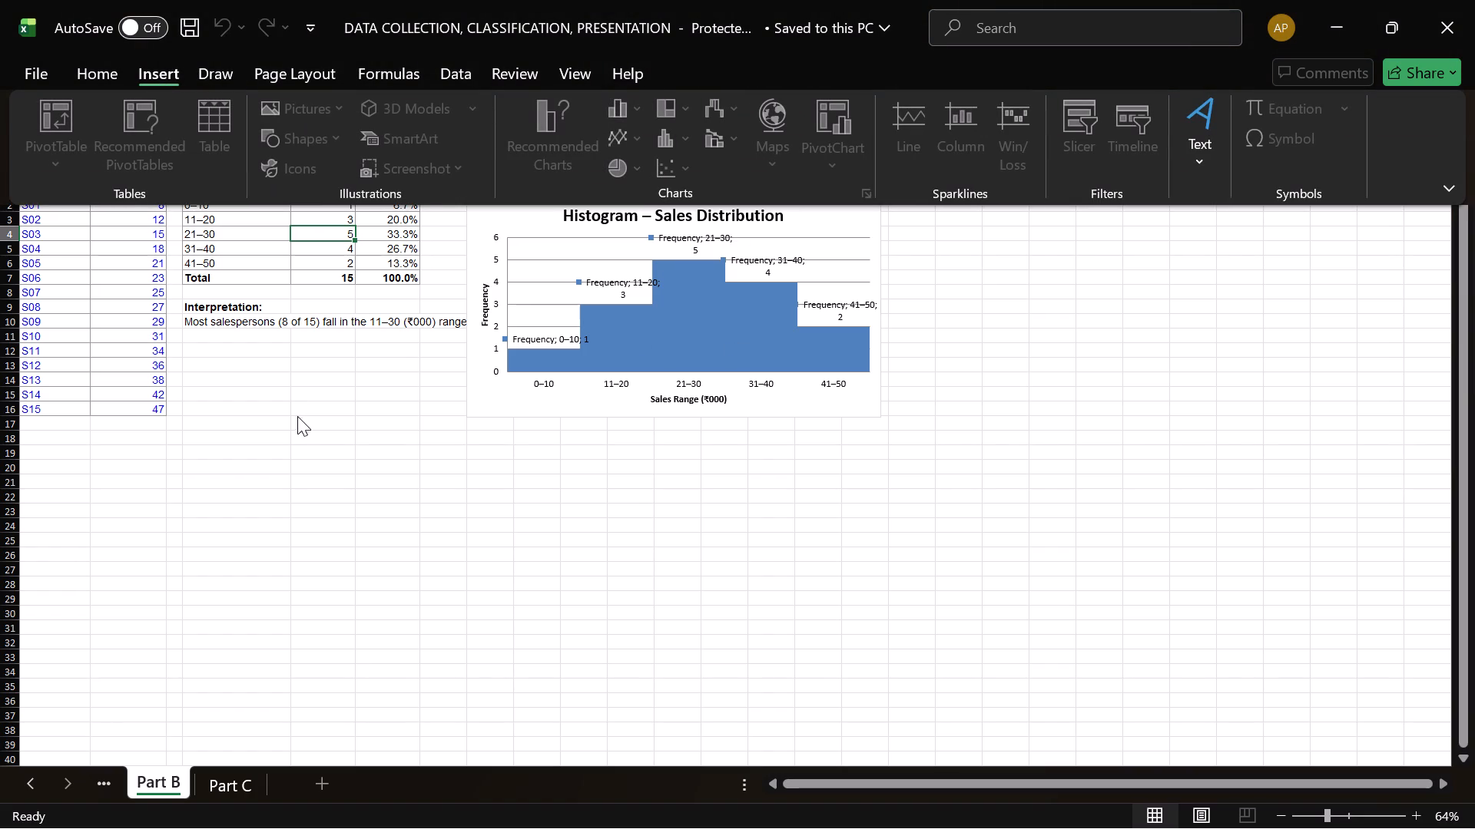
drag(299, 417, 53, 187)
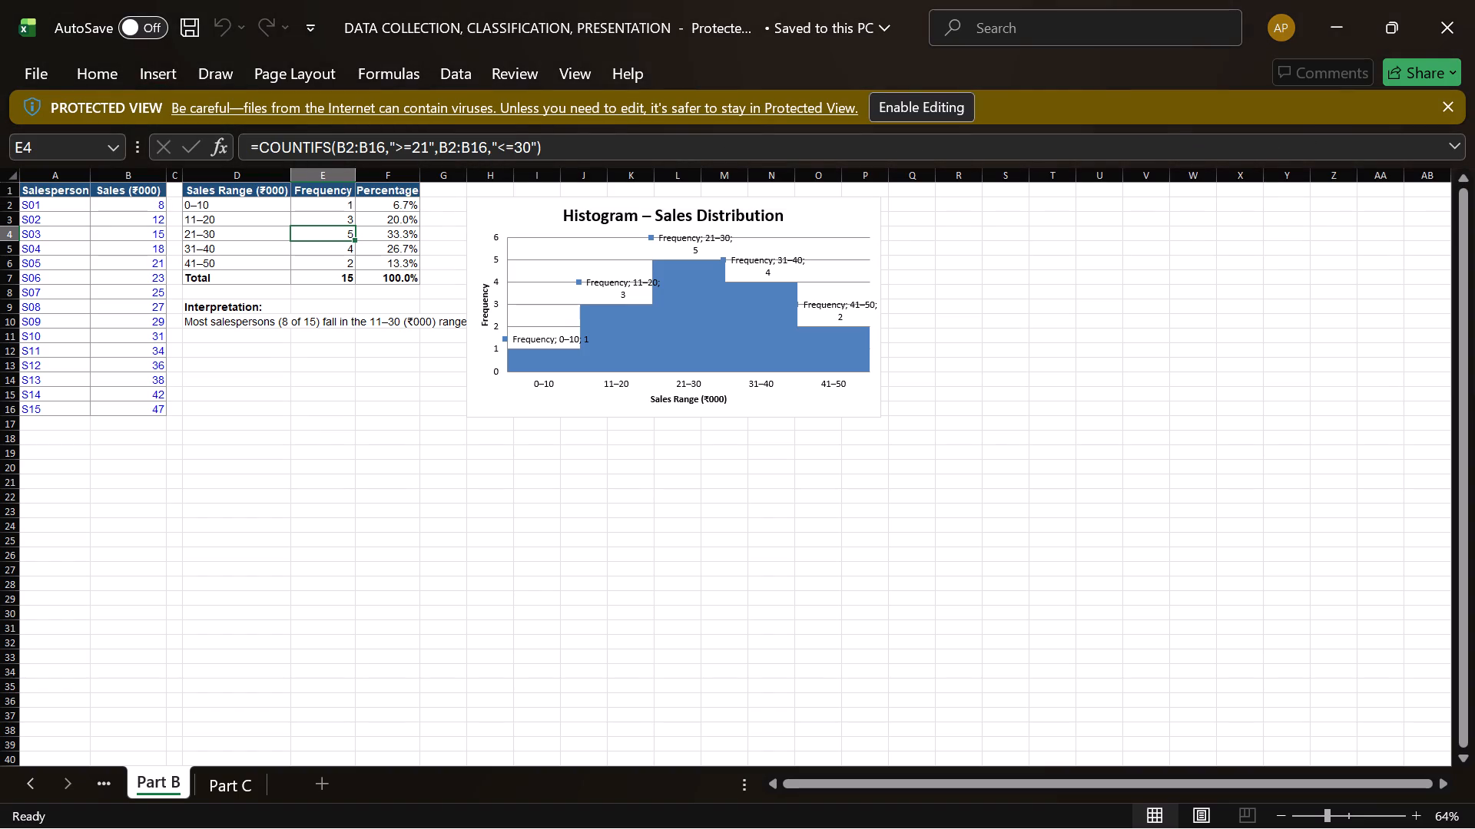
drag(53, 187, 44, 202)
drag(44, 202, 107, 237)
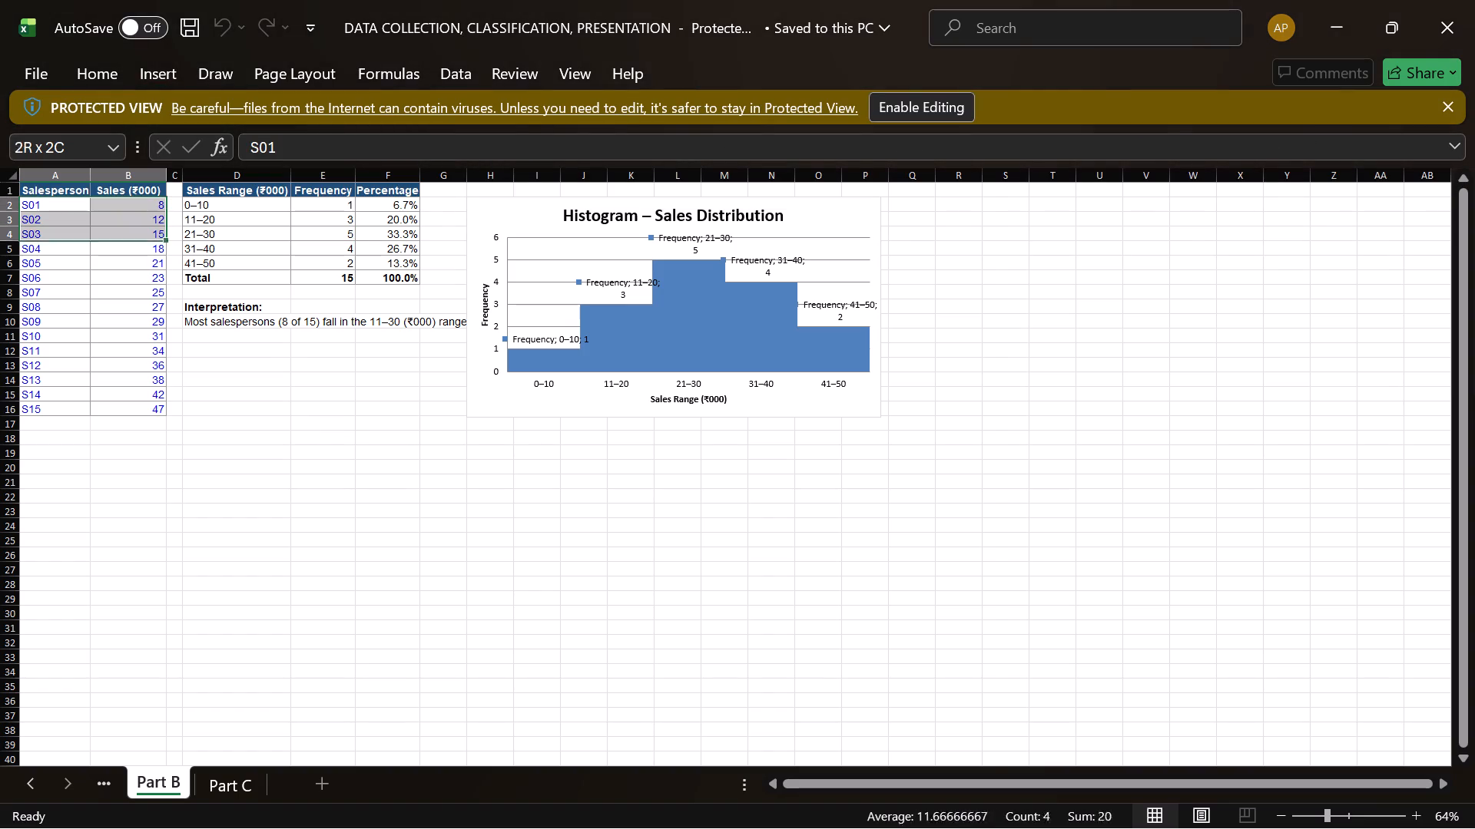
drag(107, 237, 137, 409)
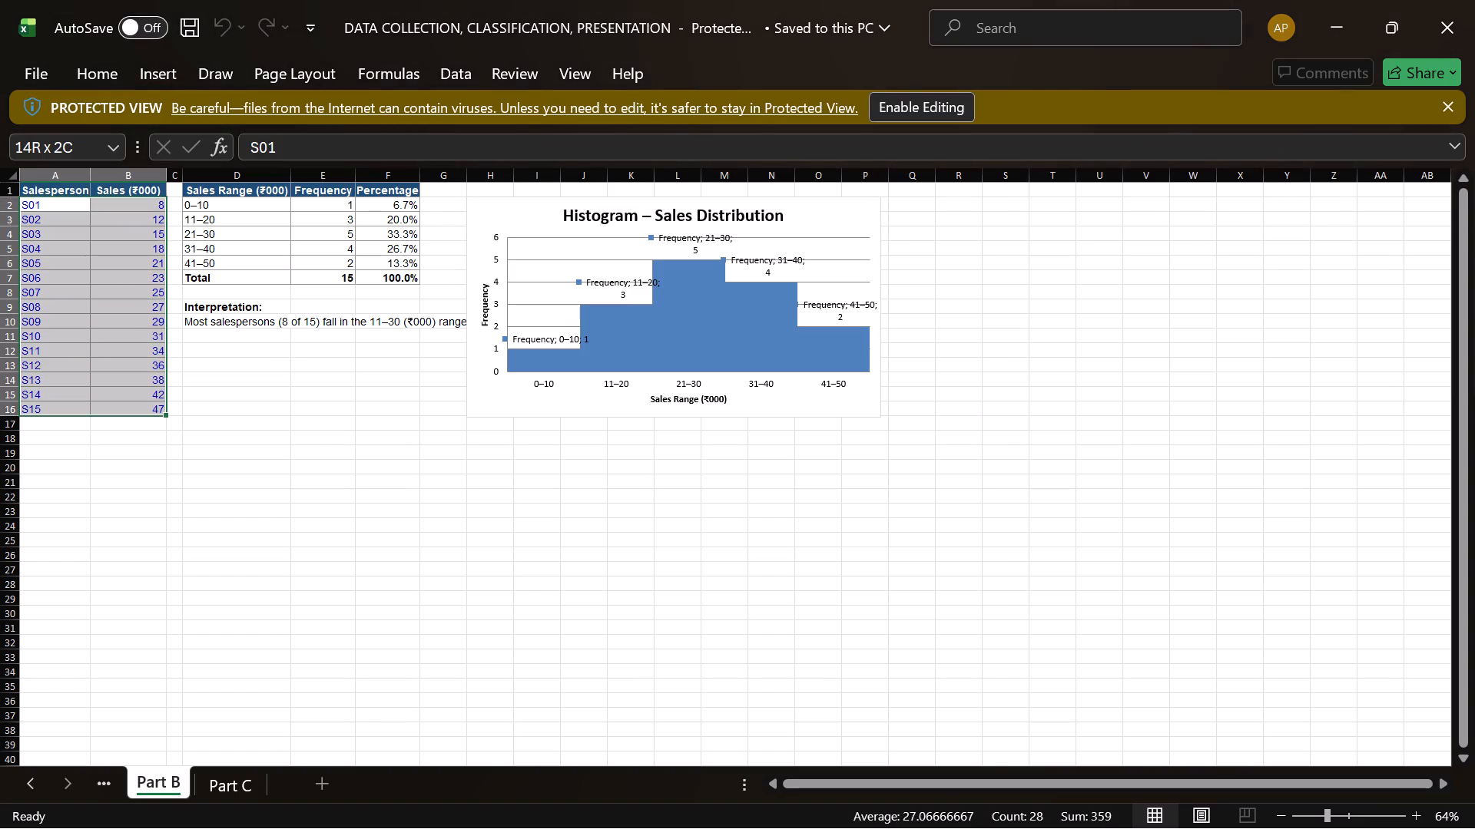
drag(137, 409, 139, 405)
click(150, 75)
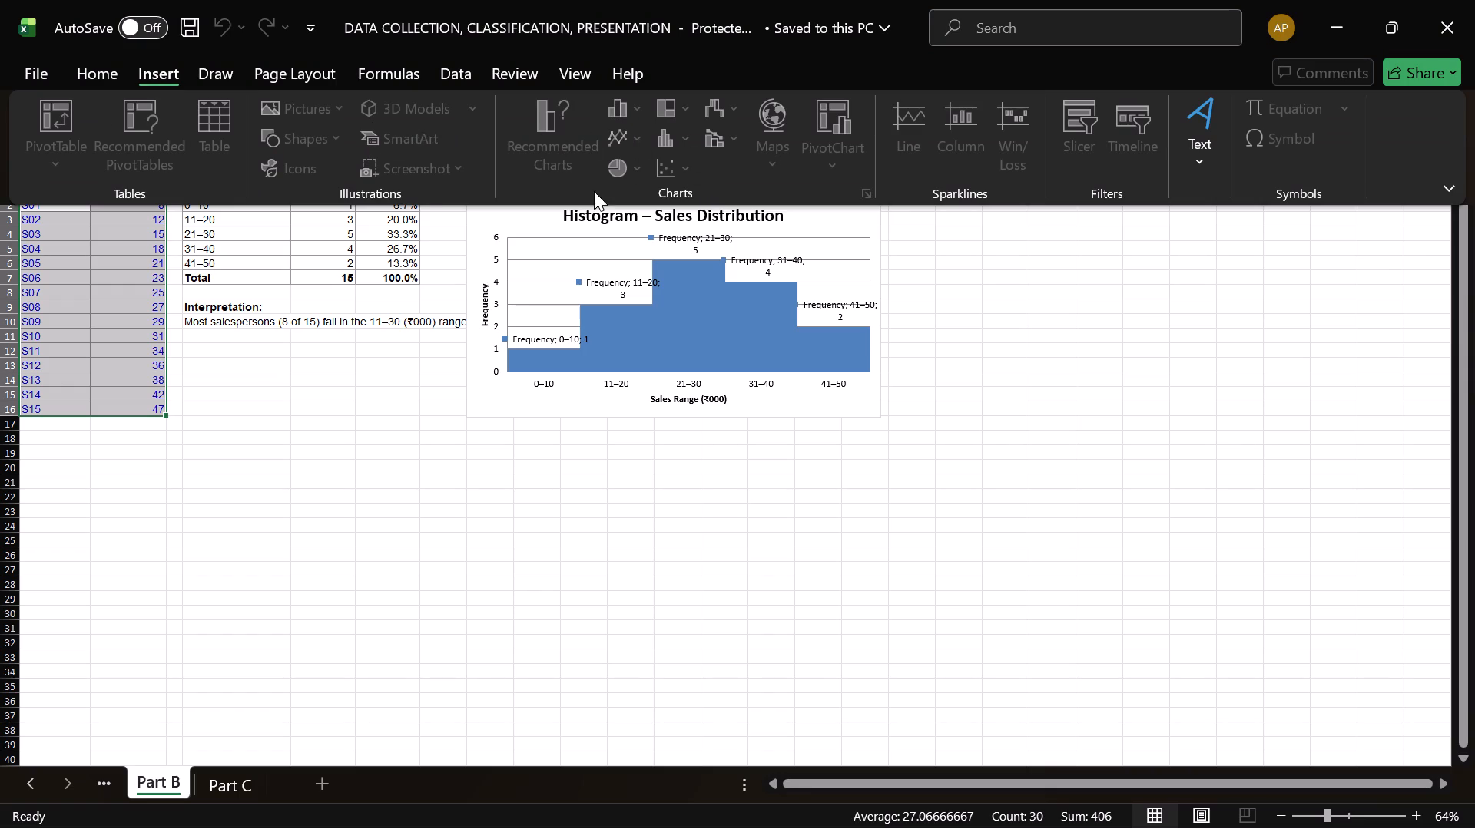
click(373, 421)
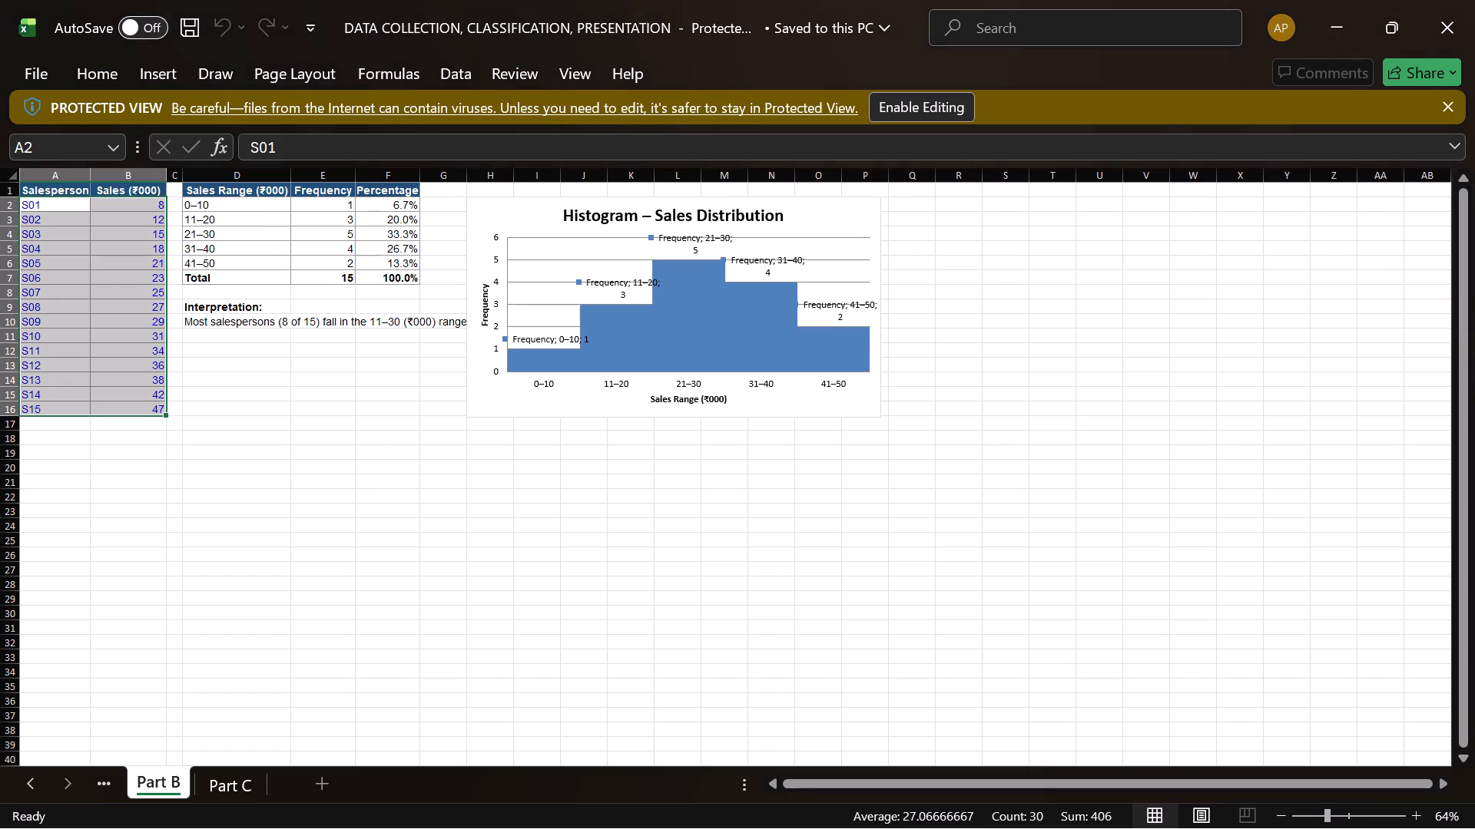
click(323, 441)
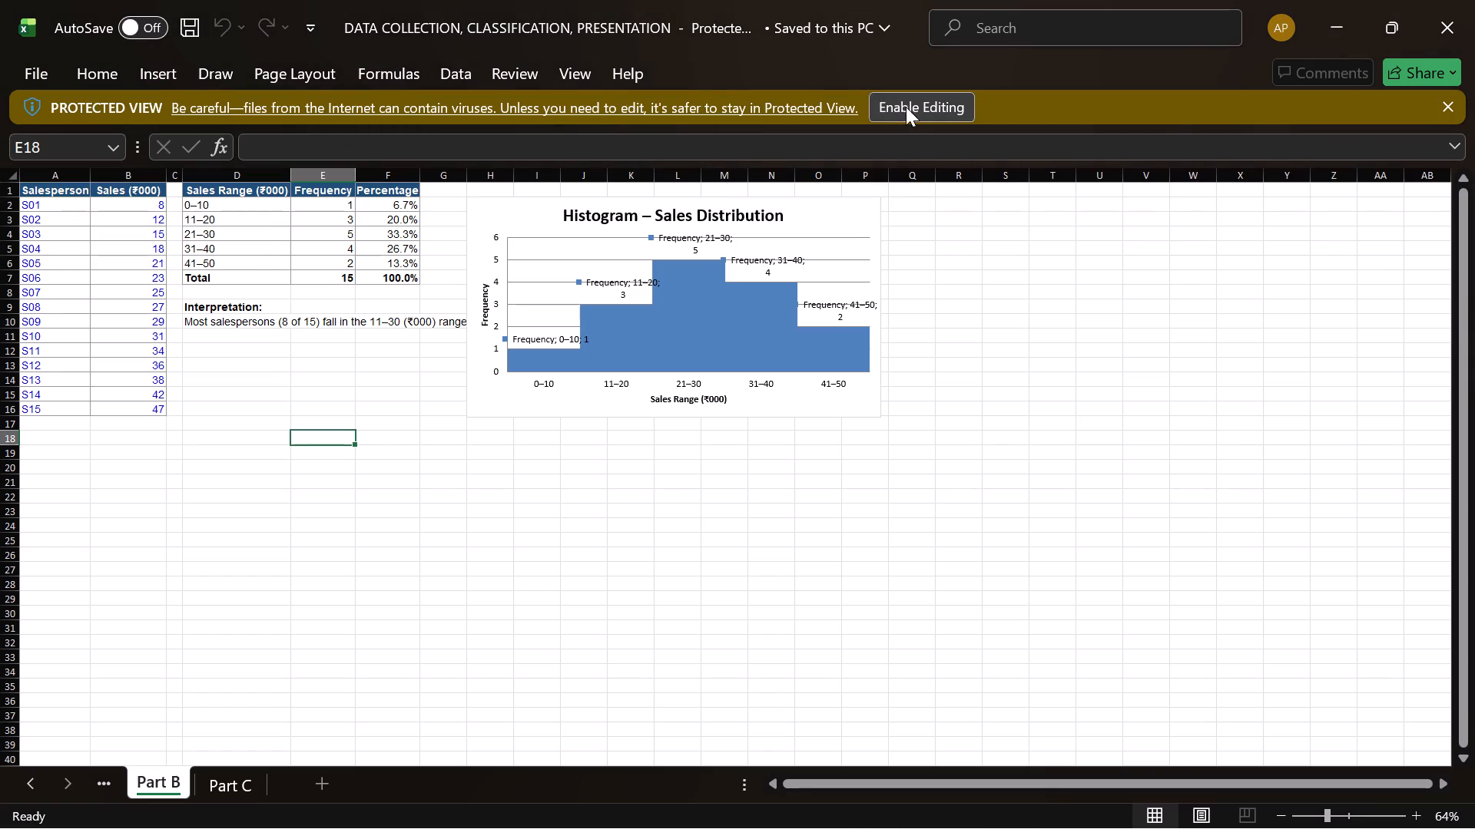
Enable editing of the protected workbook.
click(908, 106)
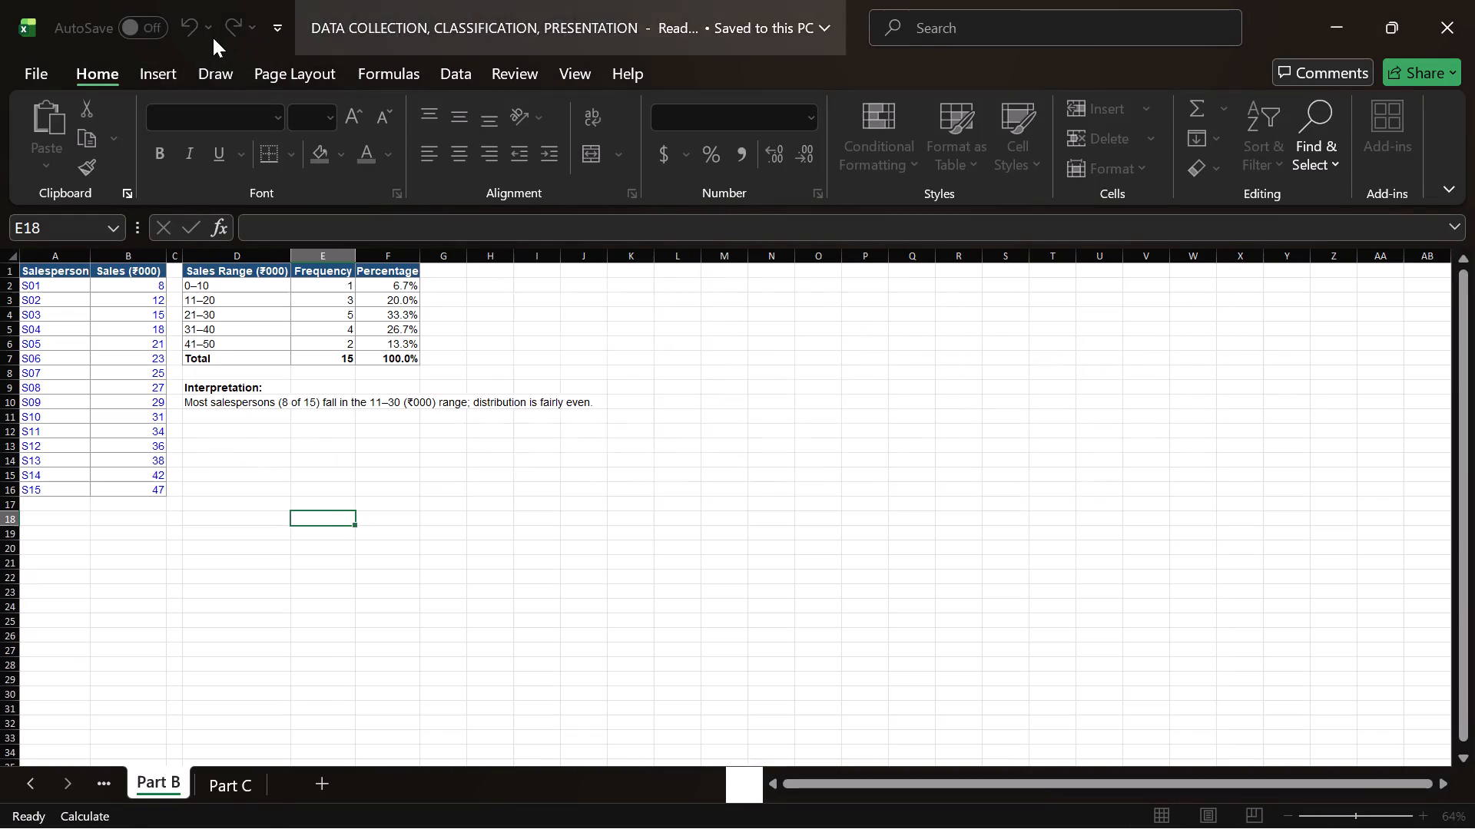
Browse the available chart types and insert a Histogram chart on the Part B sheet with empty cell E18 selected.
click(165, 68)
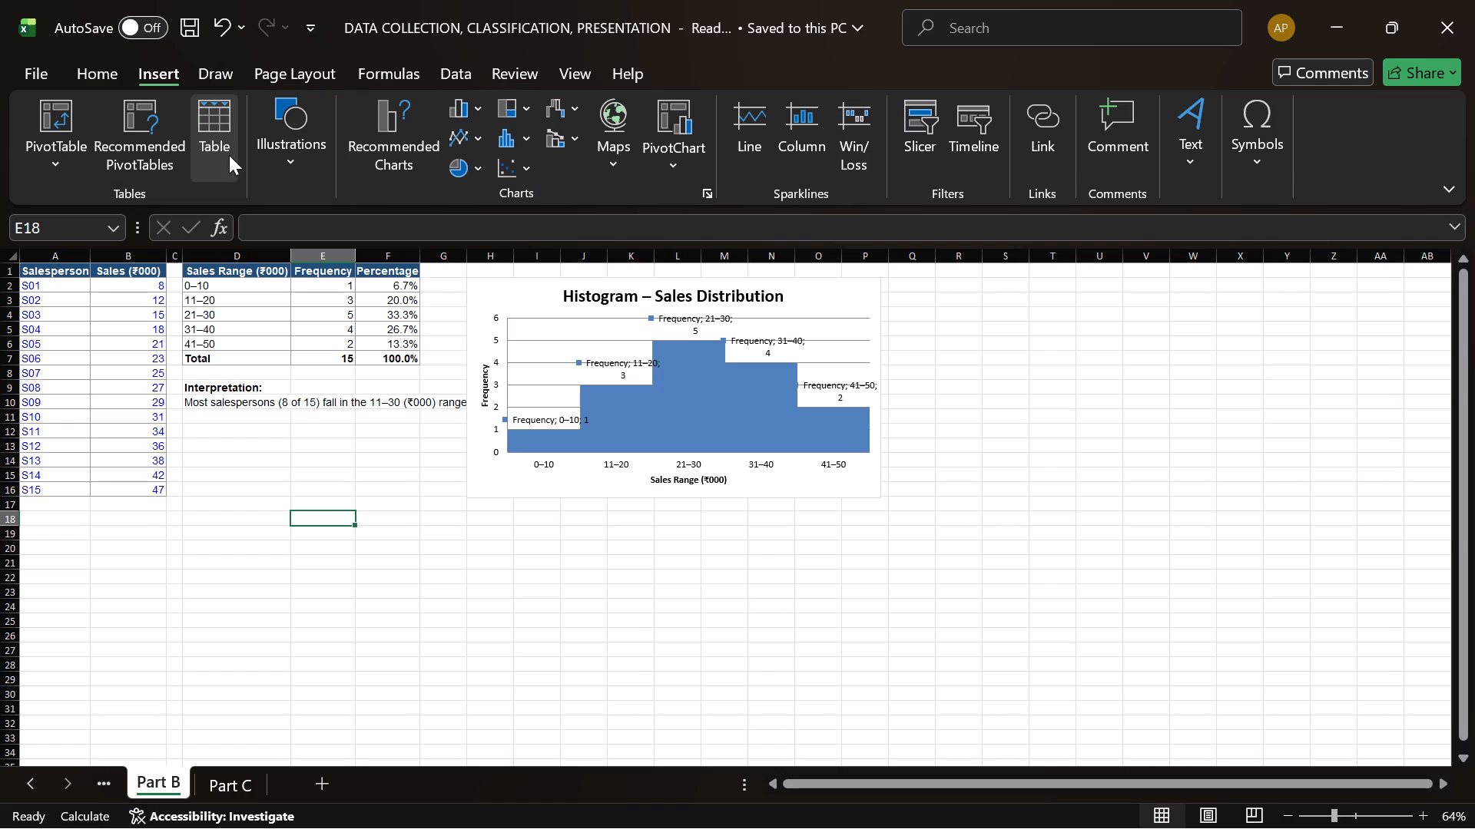
click(575, 109)
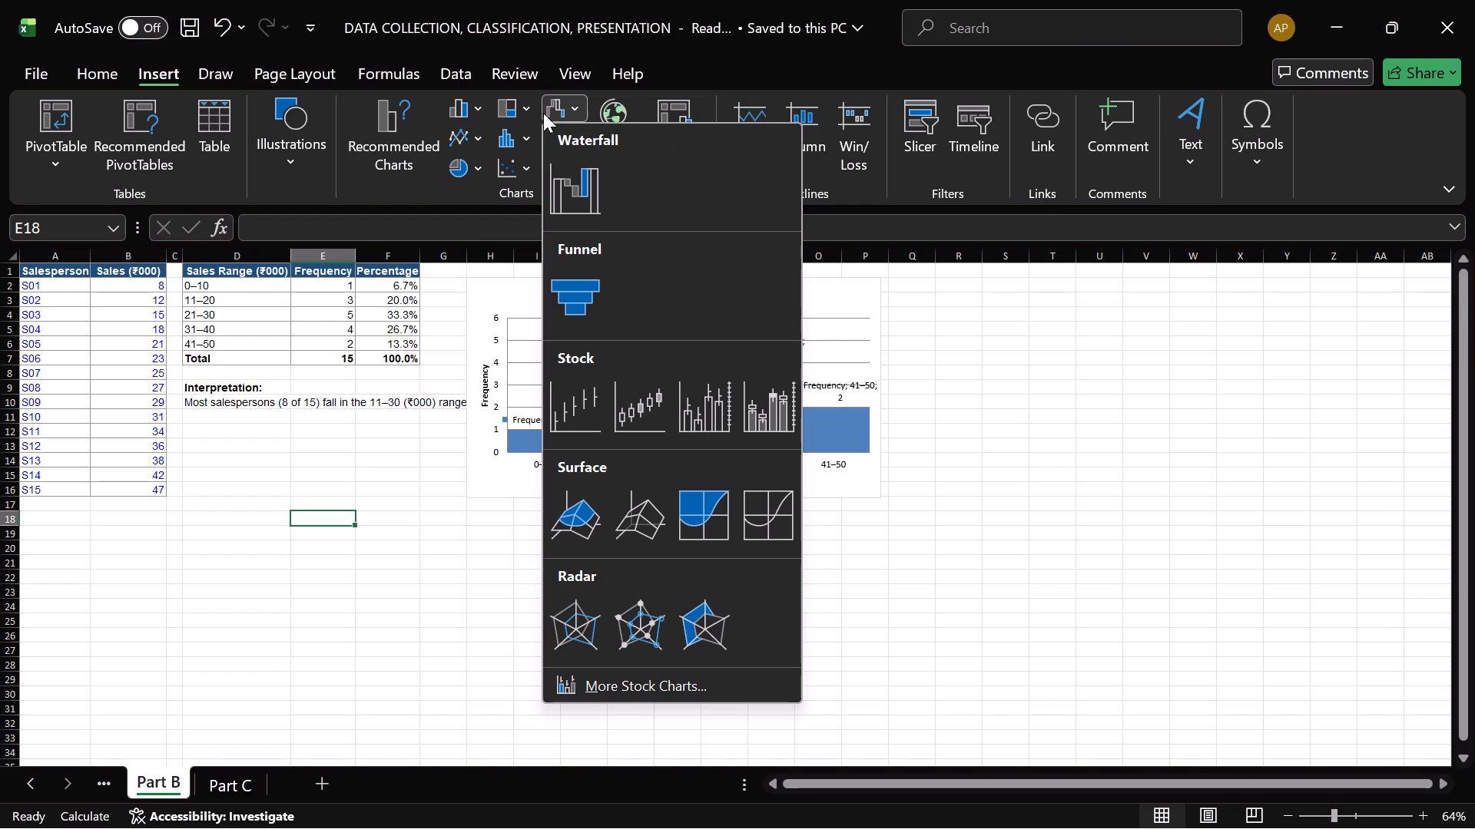
click(521, 110)
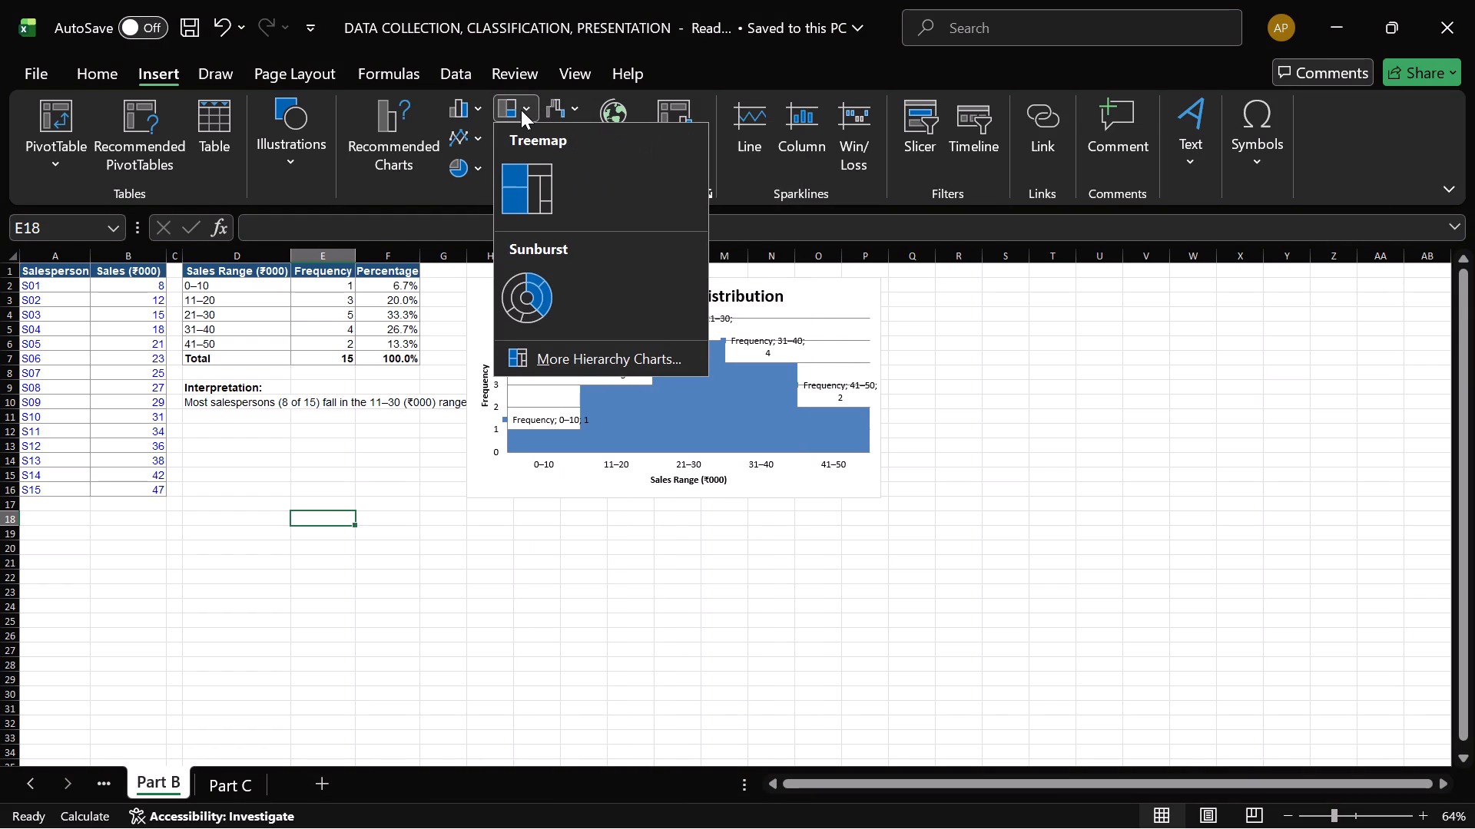
click(476, 113)
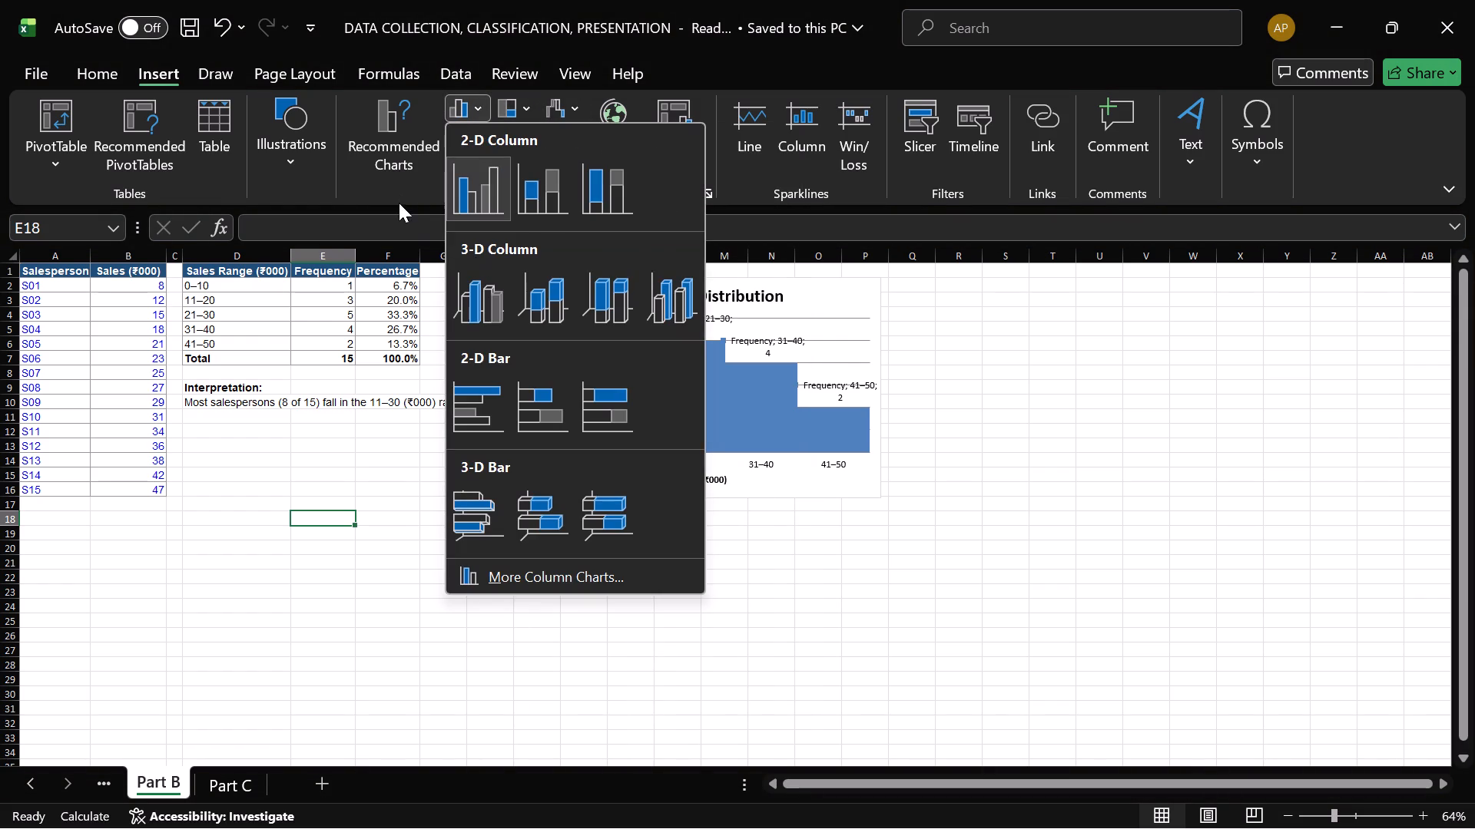
click(960, 325)
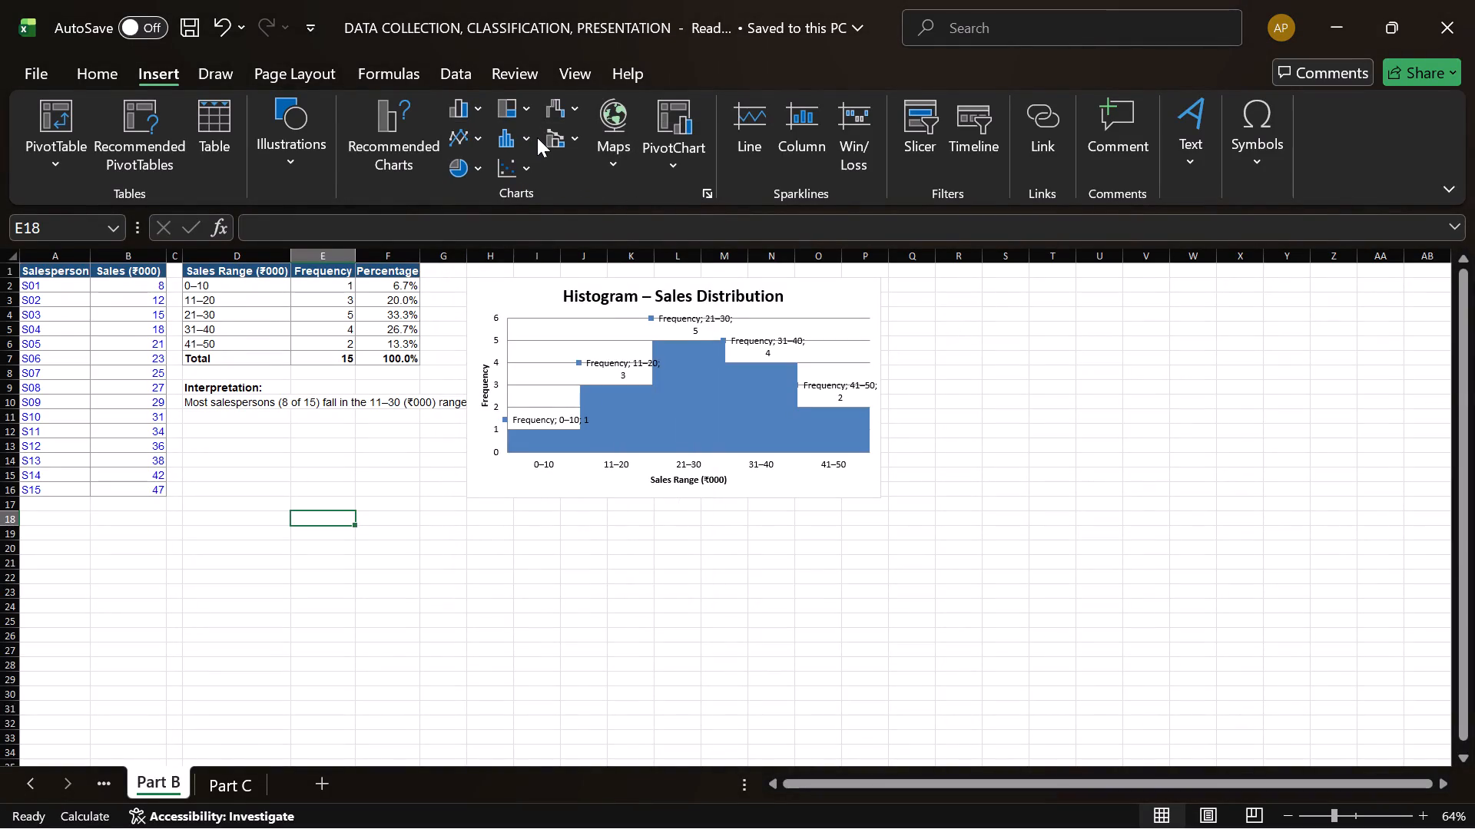
click(532, 137)
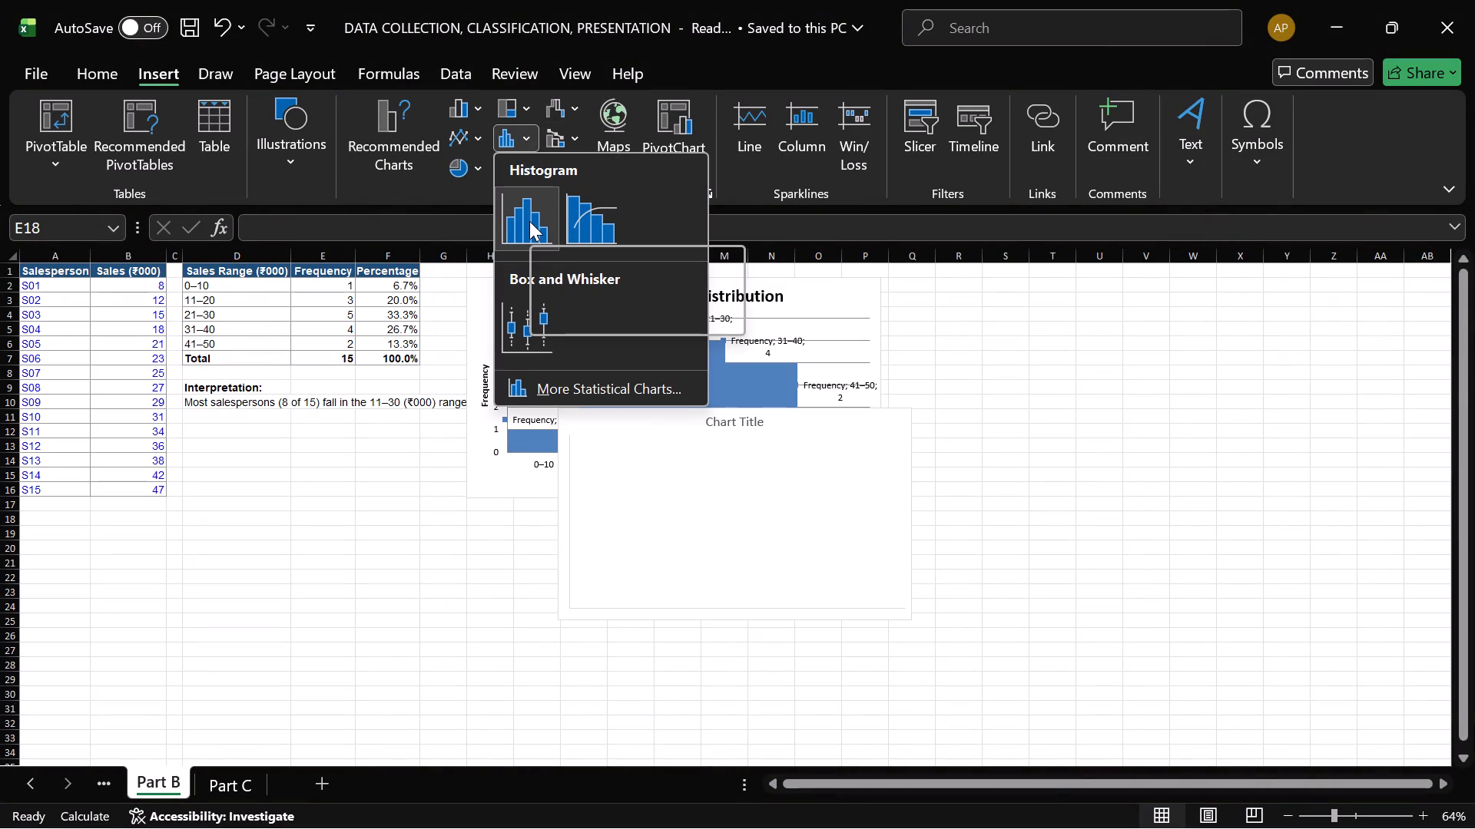
click(529, 221)
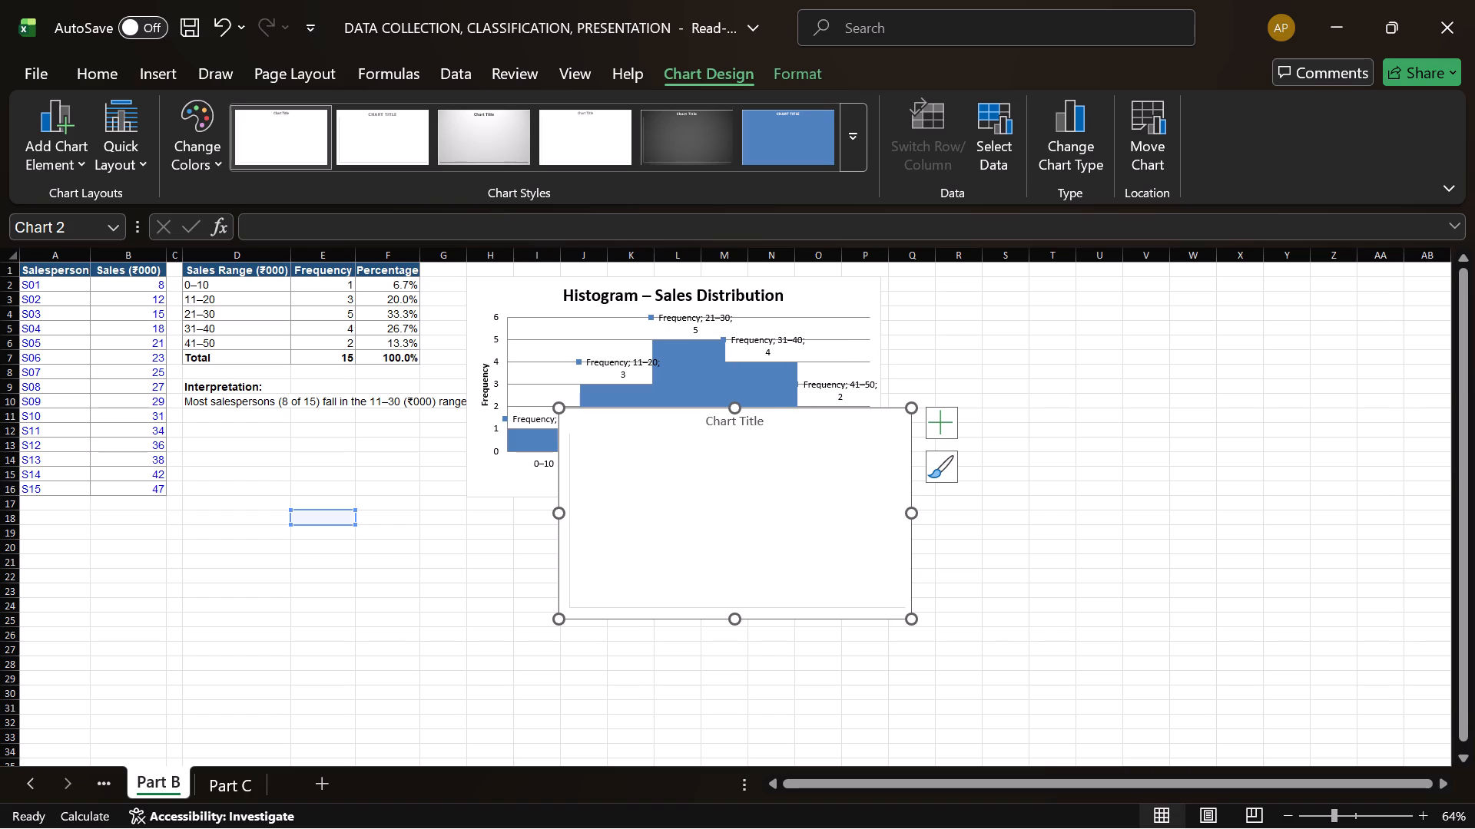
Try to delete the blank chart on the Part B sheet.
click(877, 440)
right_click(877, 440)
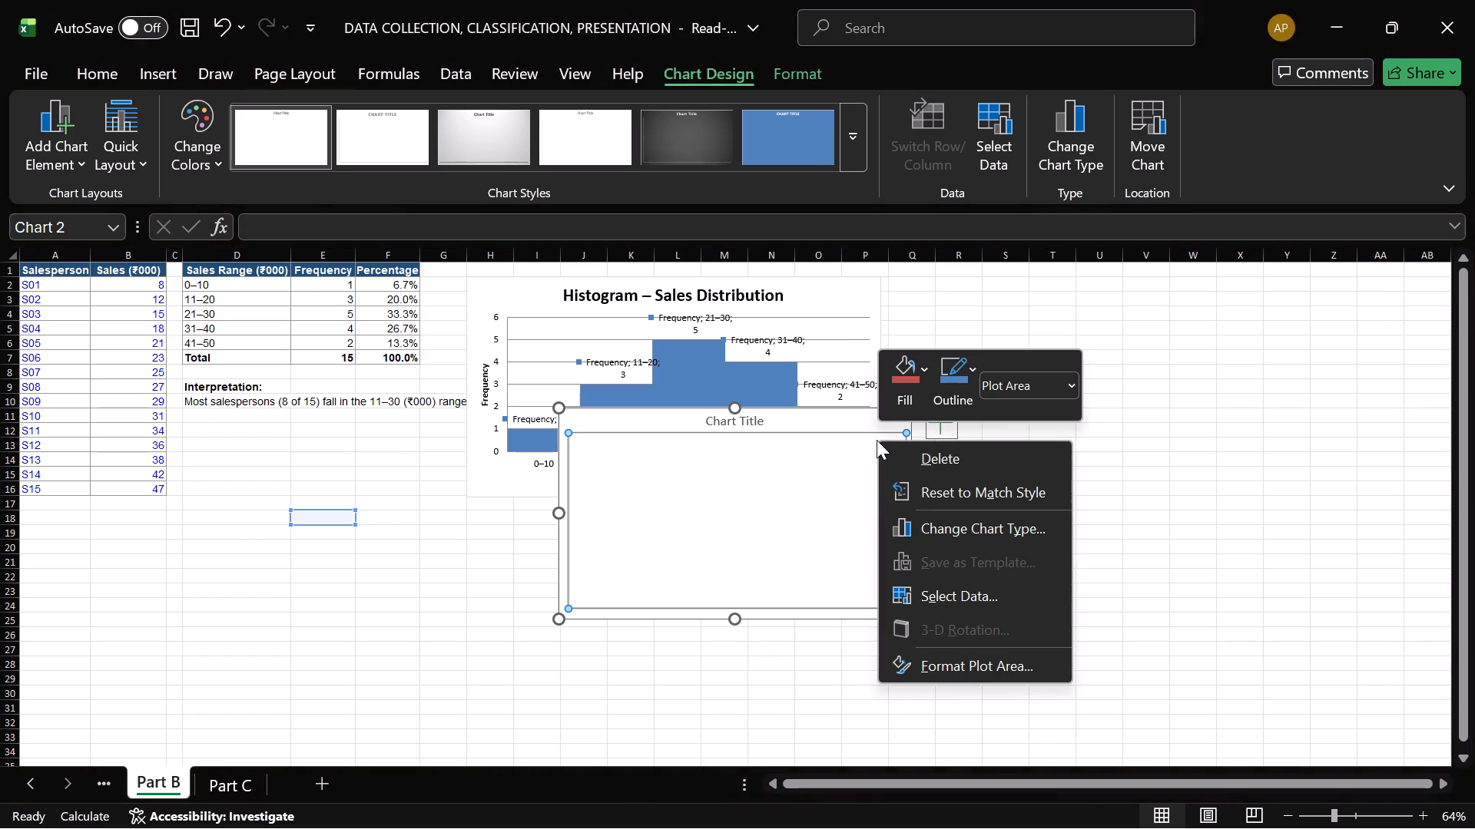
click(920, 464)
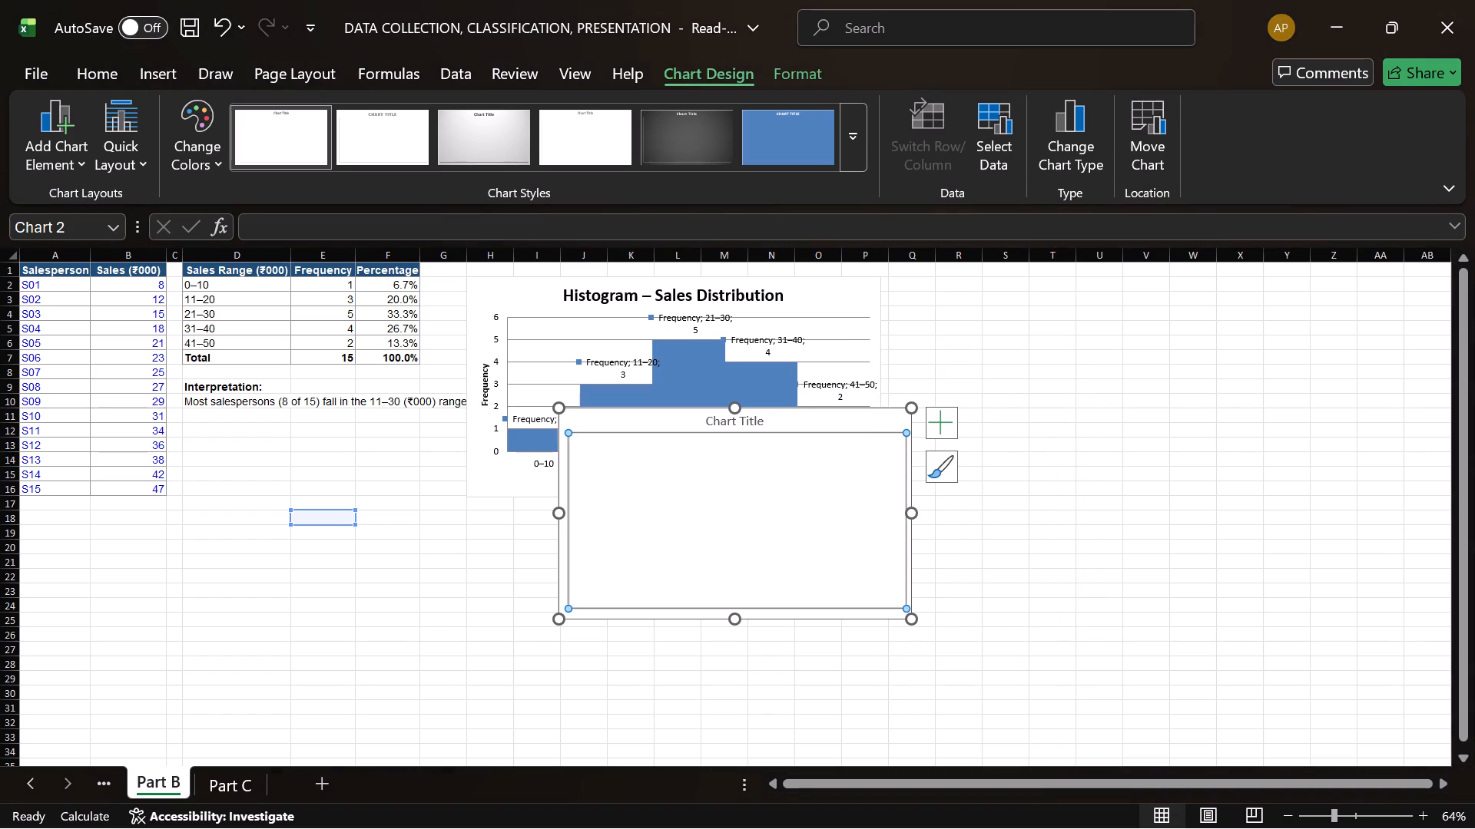
Insert a Histogram chart from the salesperson and sales data in A2:B16 on the Part B sheet.
drag(48, 282, 154, 536)
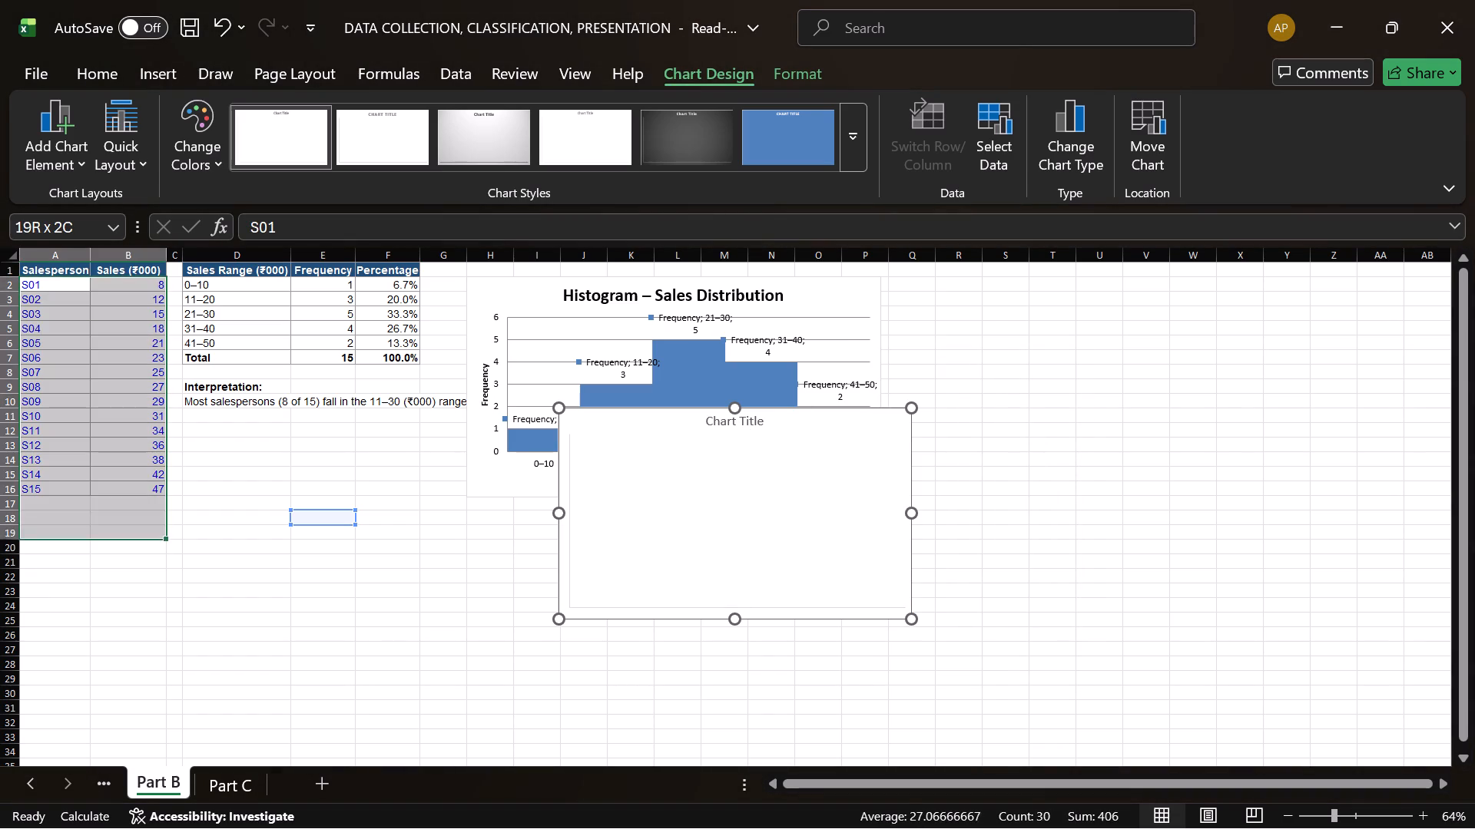
drag(154, 536, 149, 487)
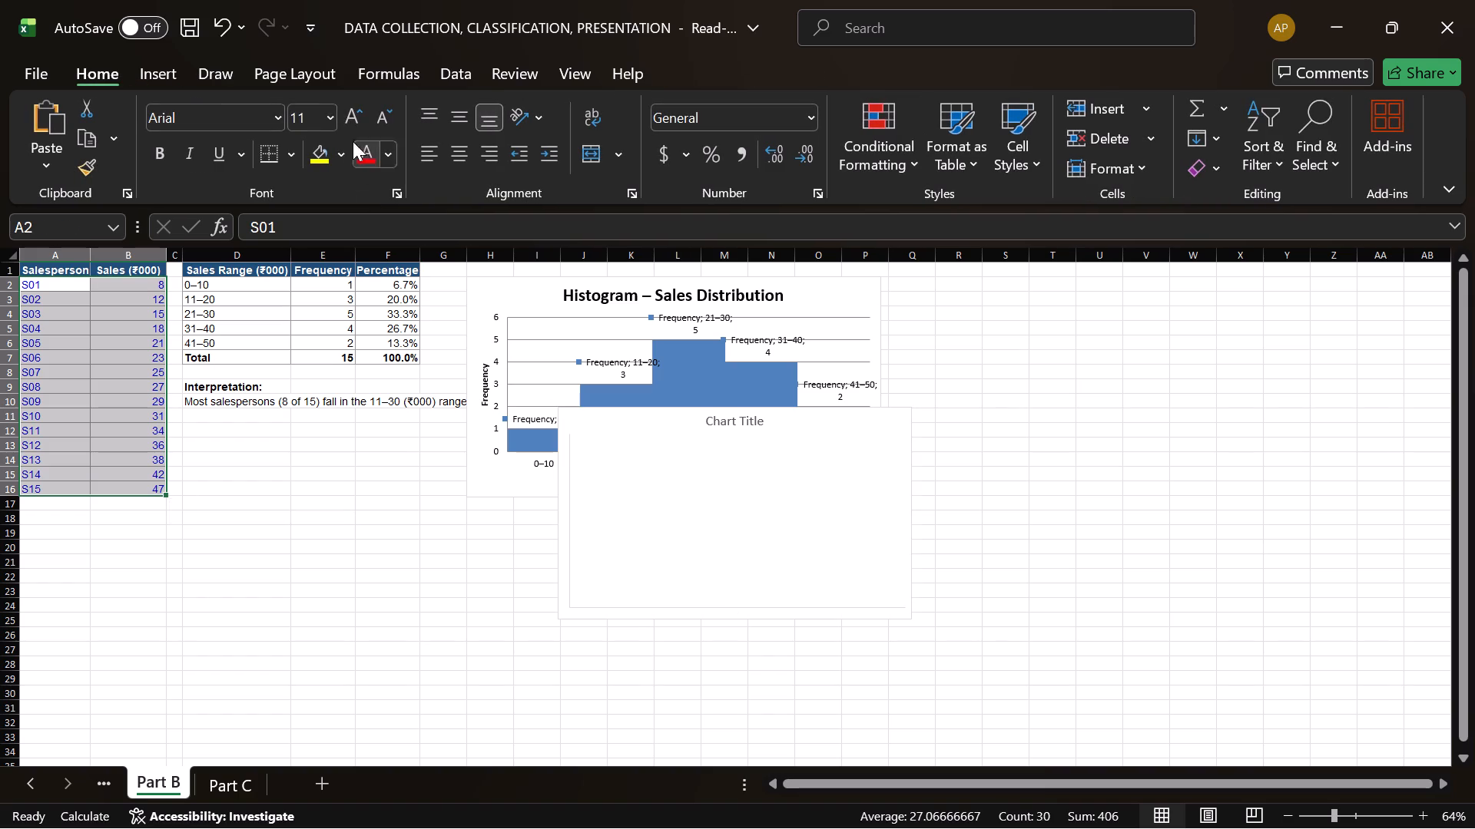
click(171, 69)
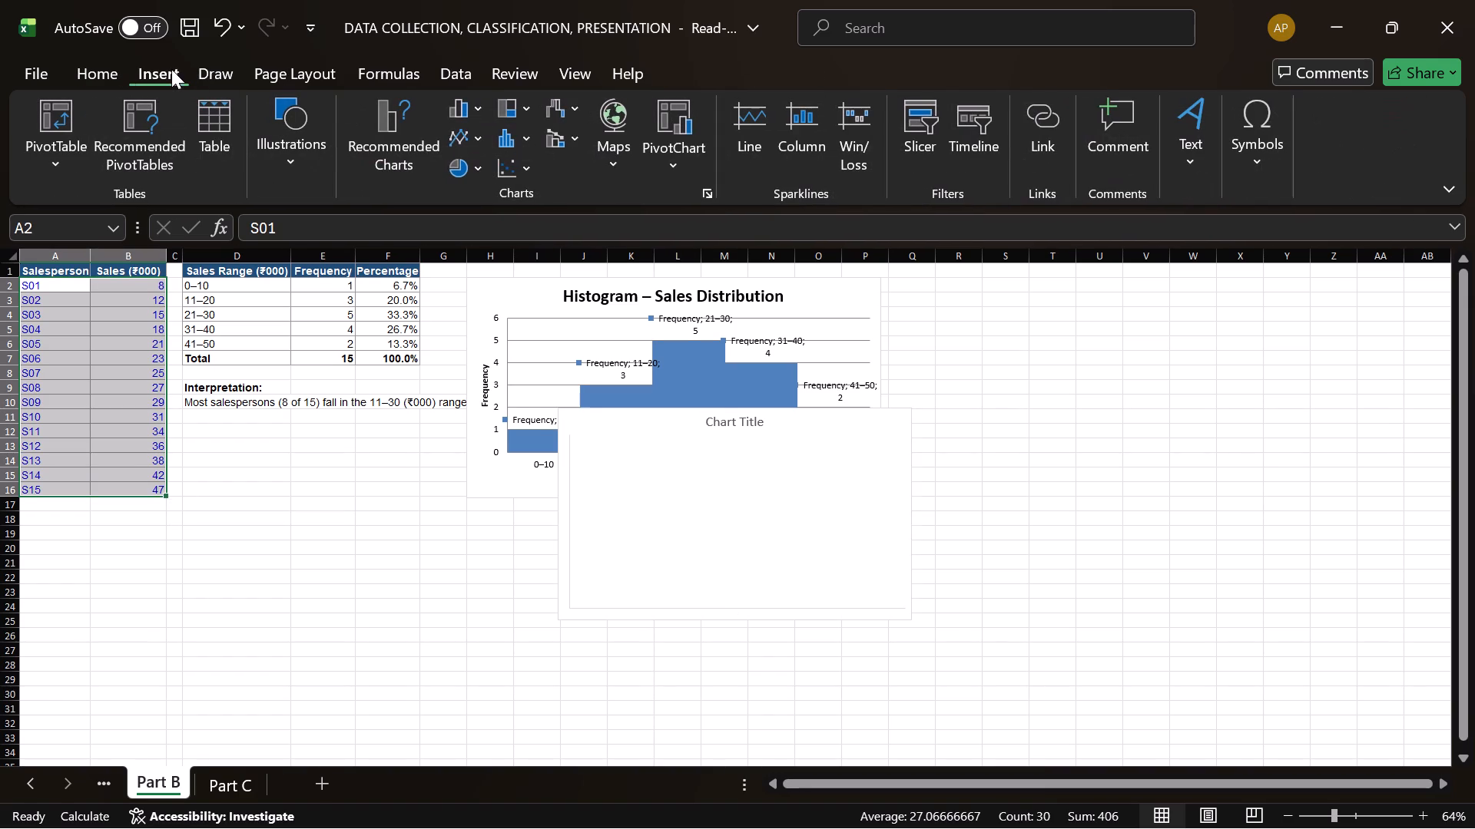
click(521, 140)
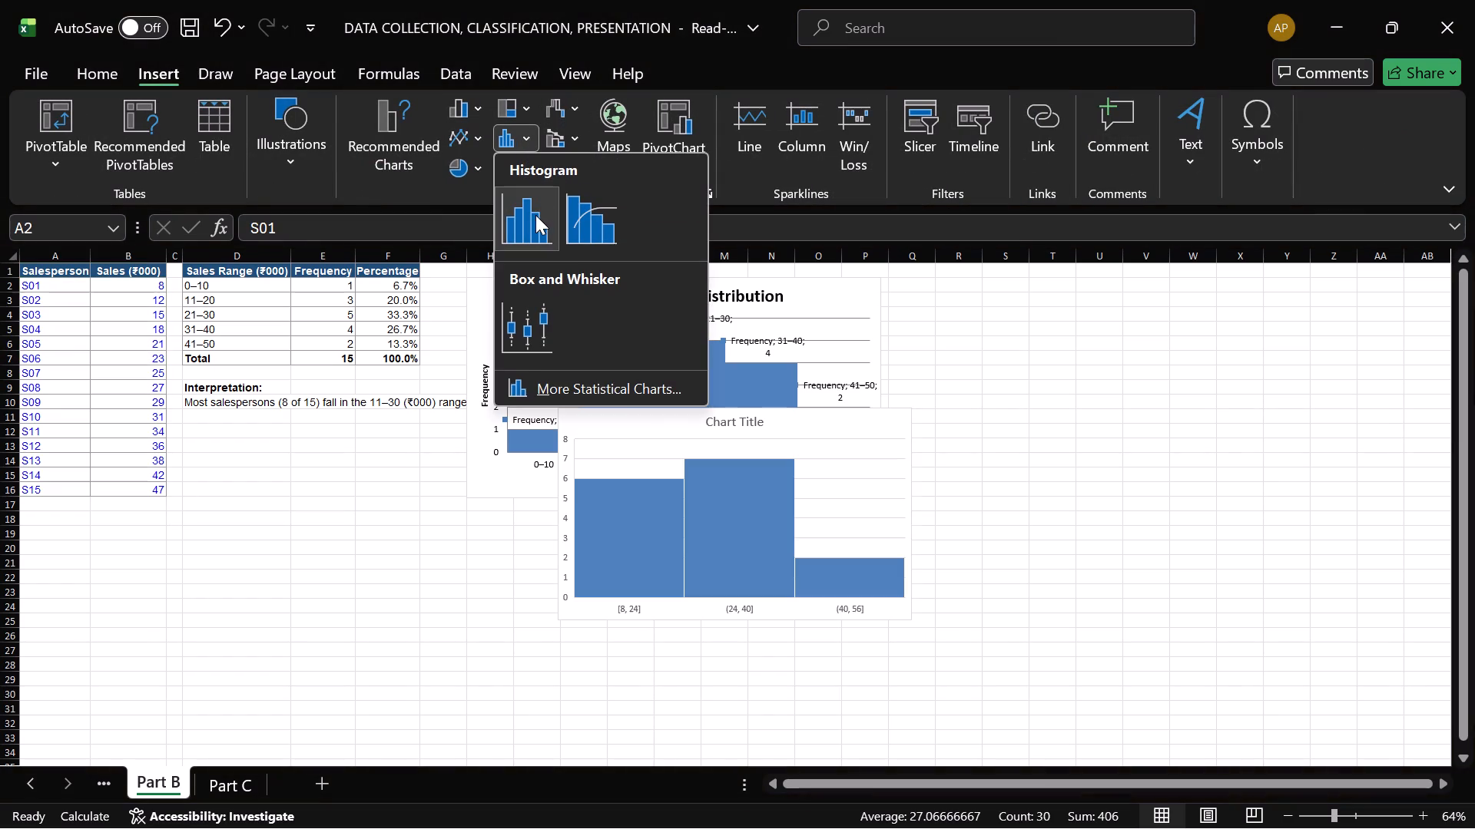
click(535, 214)
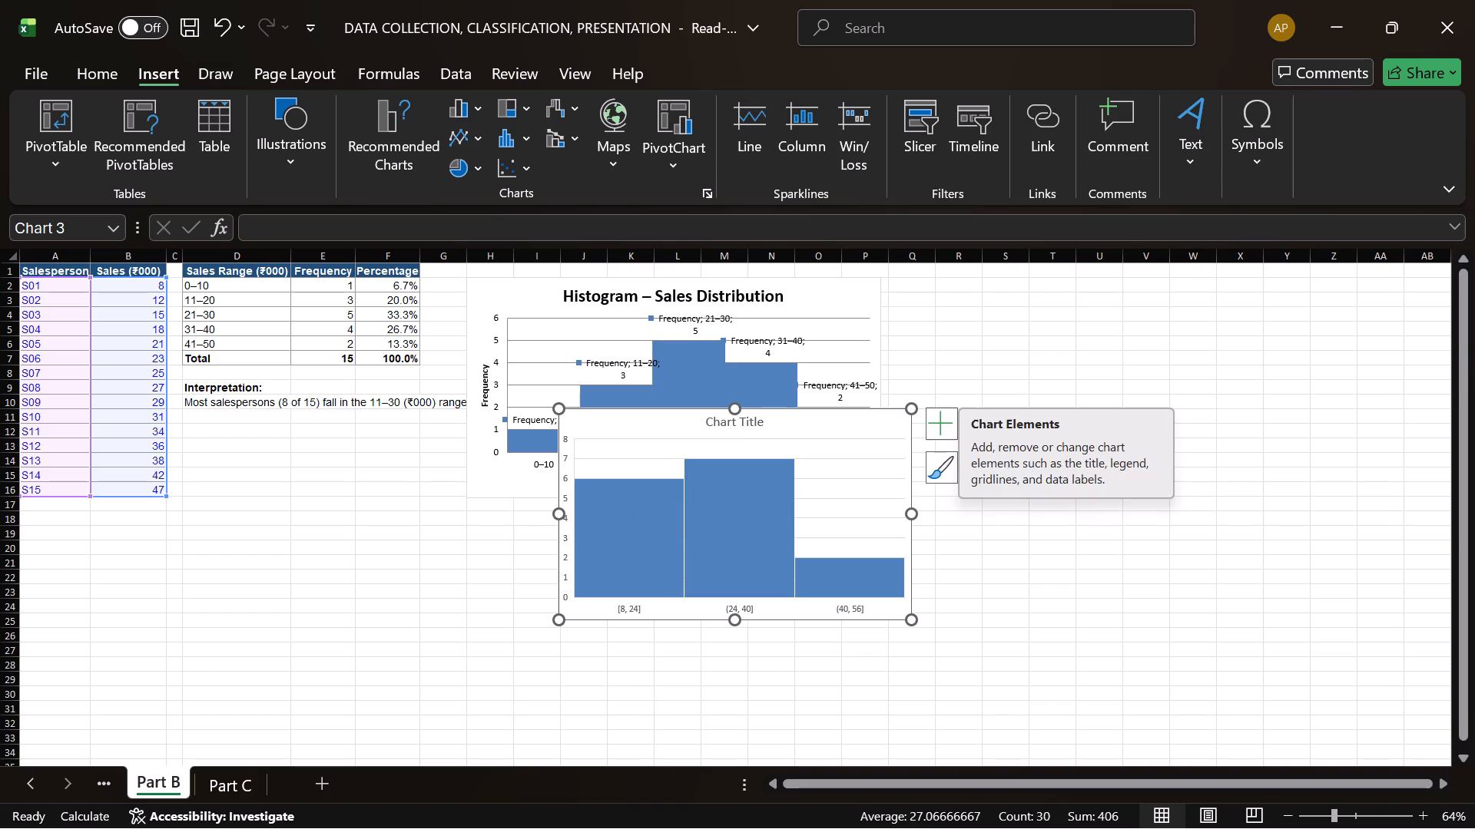
Apply the chart style with a solid blue background and hatched bars to the new histogram.
right_click(840, 418)
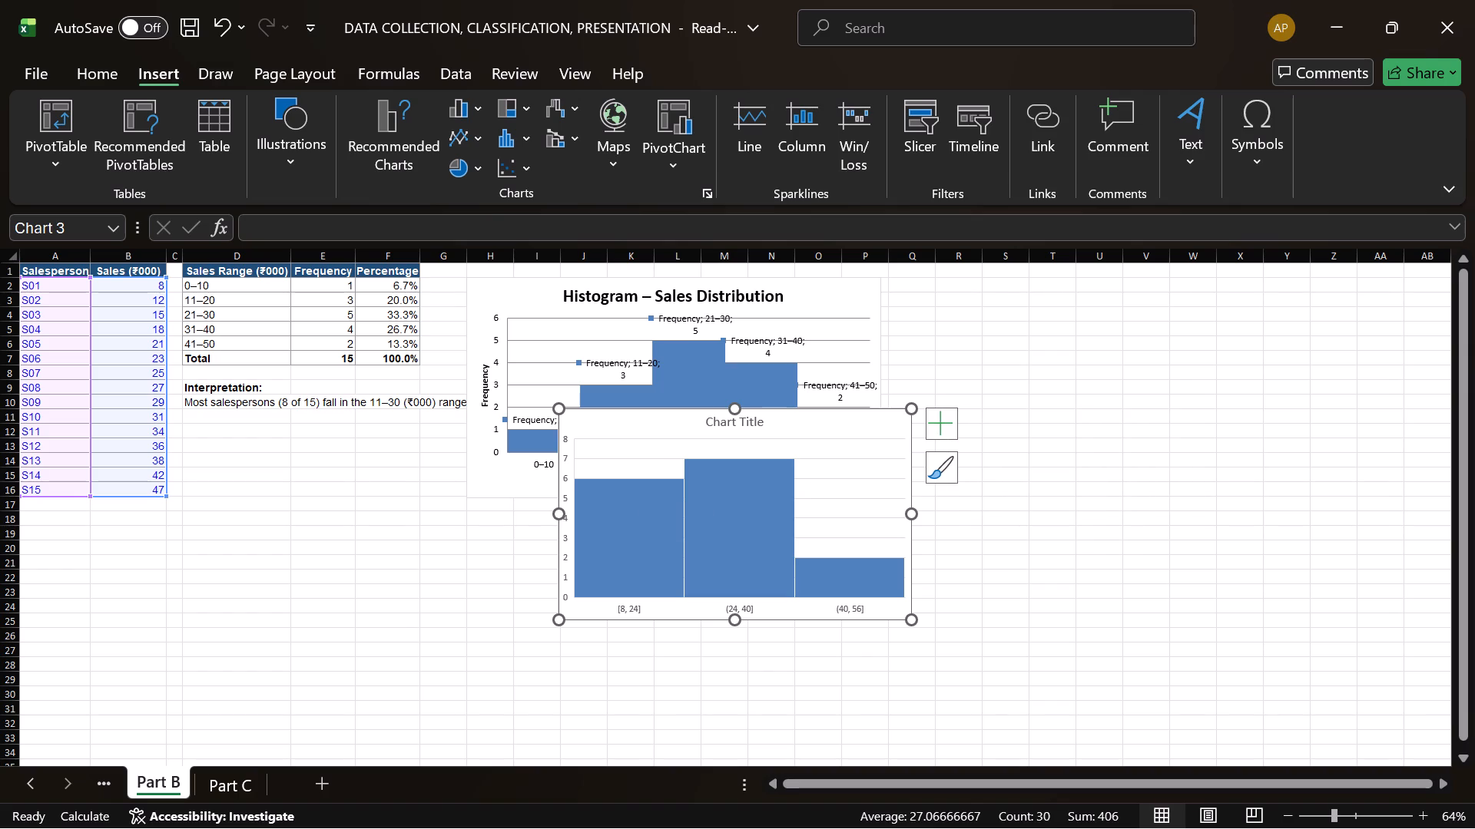
click(588, 134)
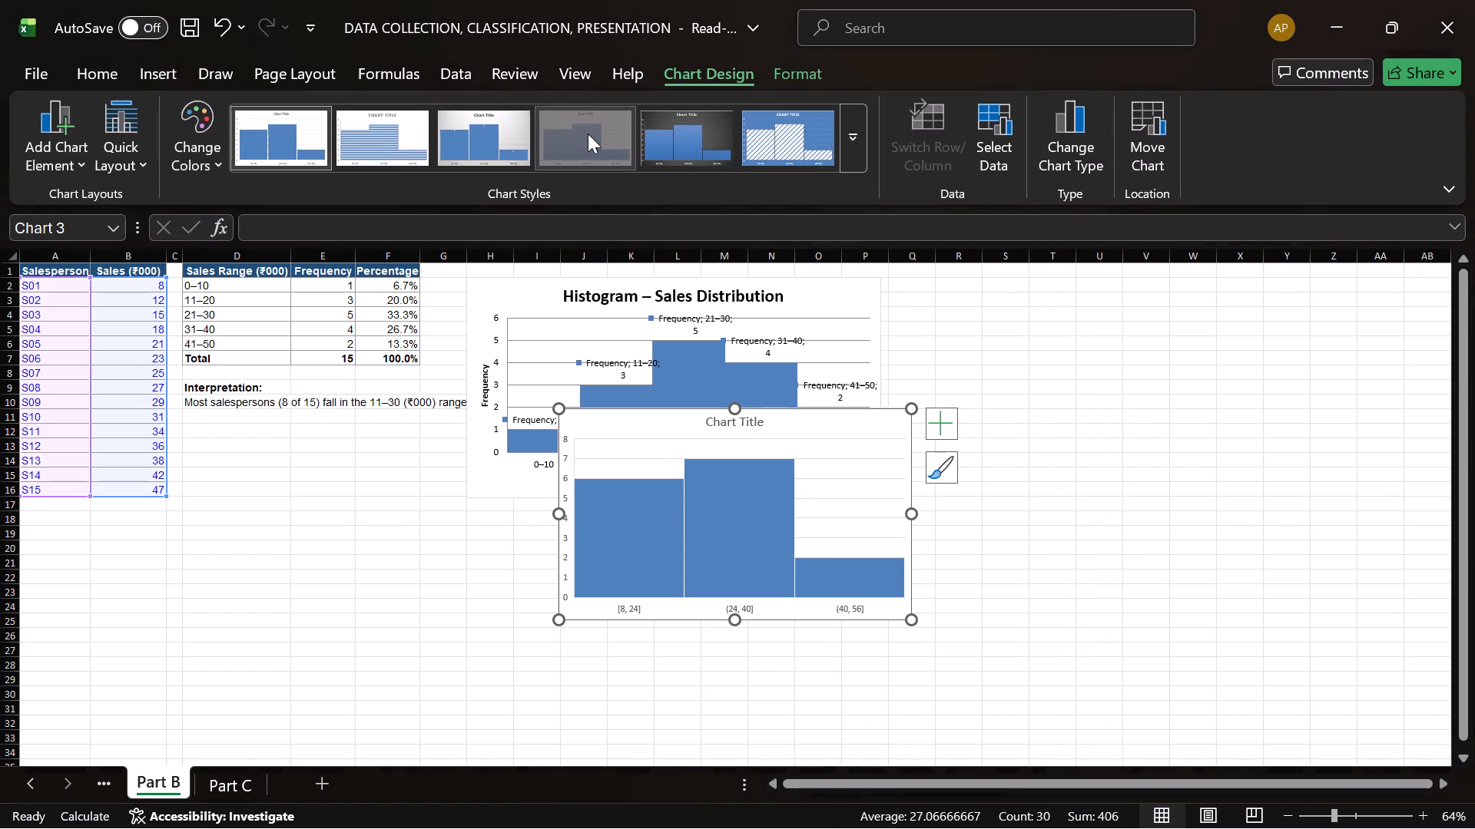
click(784, 138)
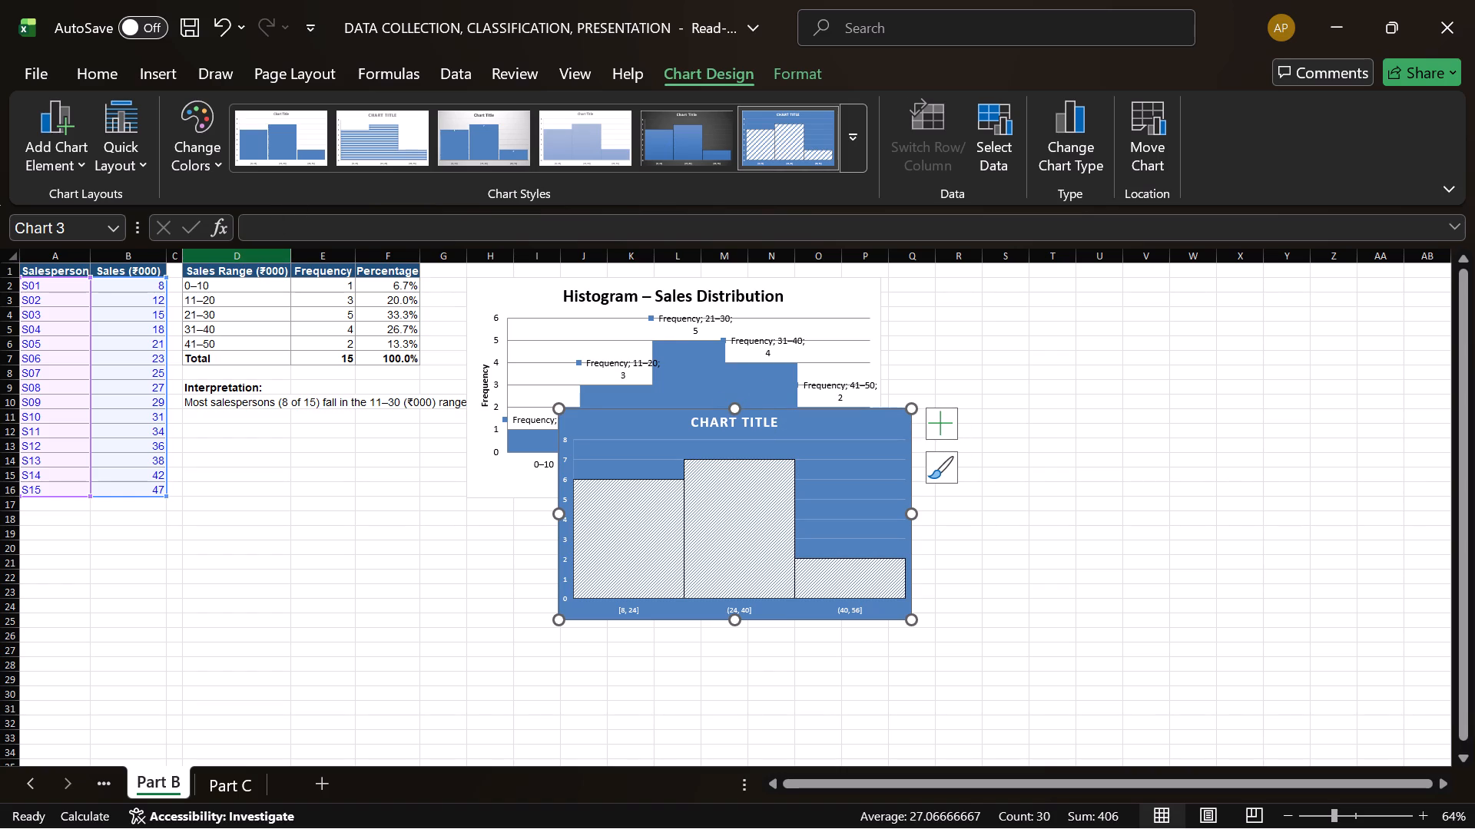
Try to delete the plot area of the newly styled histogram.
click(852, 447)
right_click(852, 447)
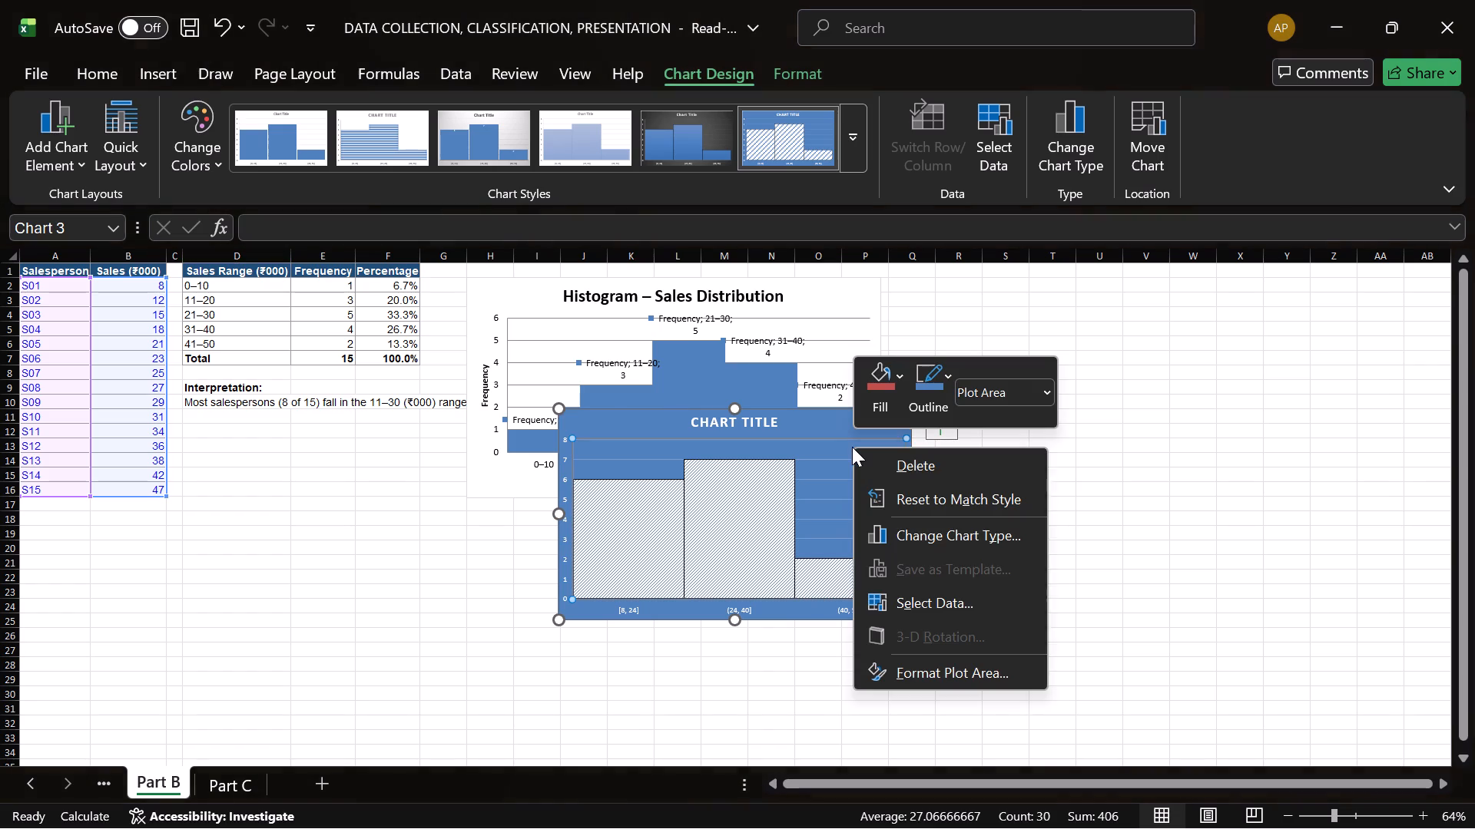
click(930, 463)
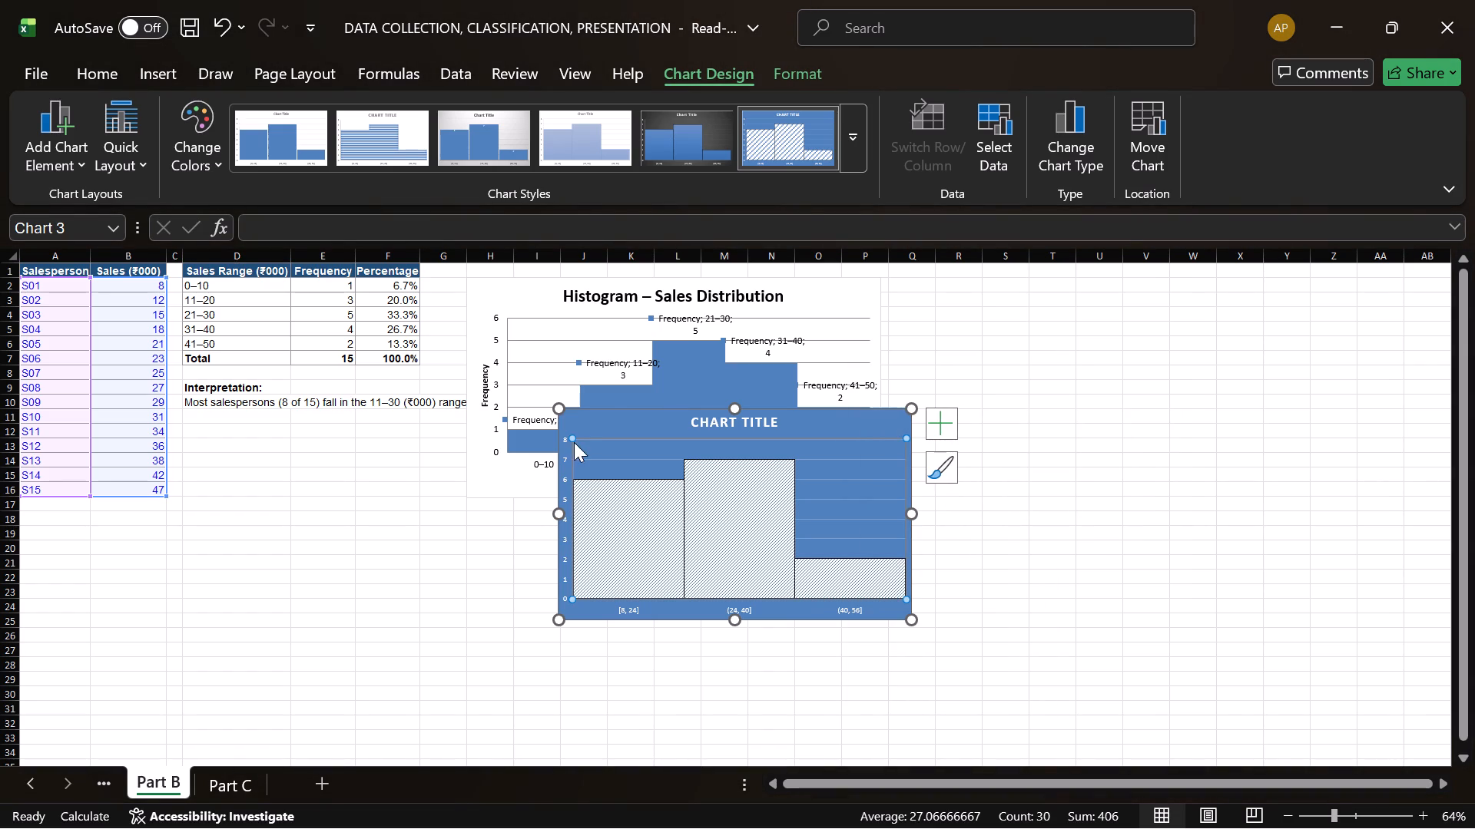
Examine the frequency formulas in E3 and E2 and the percentage formula in F2 of the sales range table.
click(336, 299)
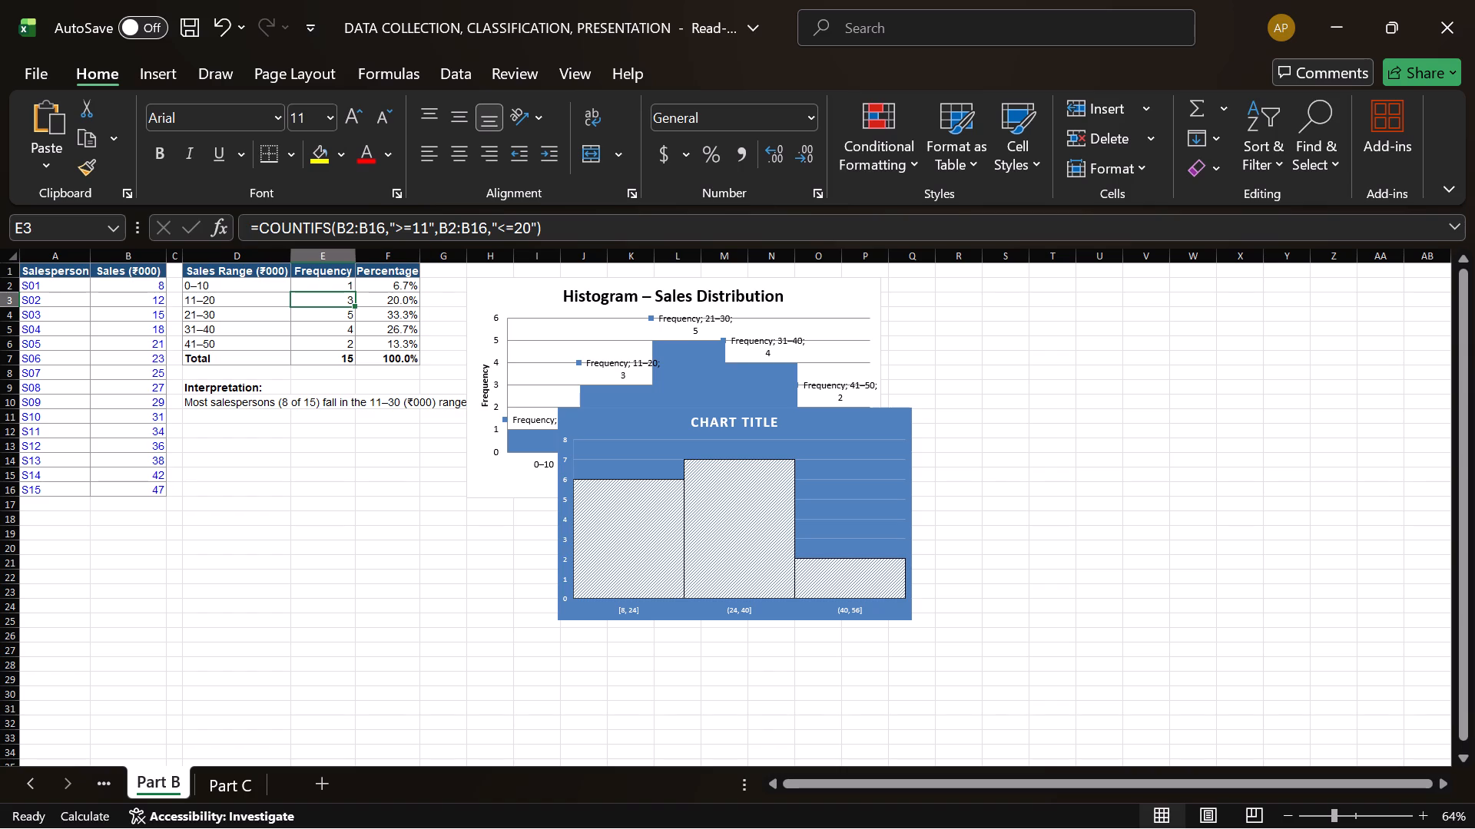
click(341, 286)
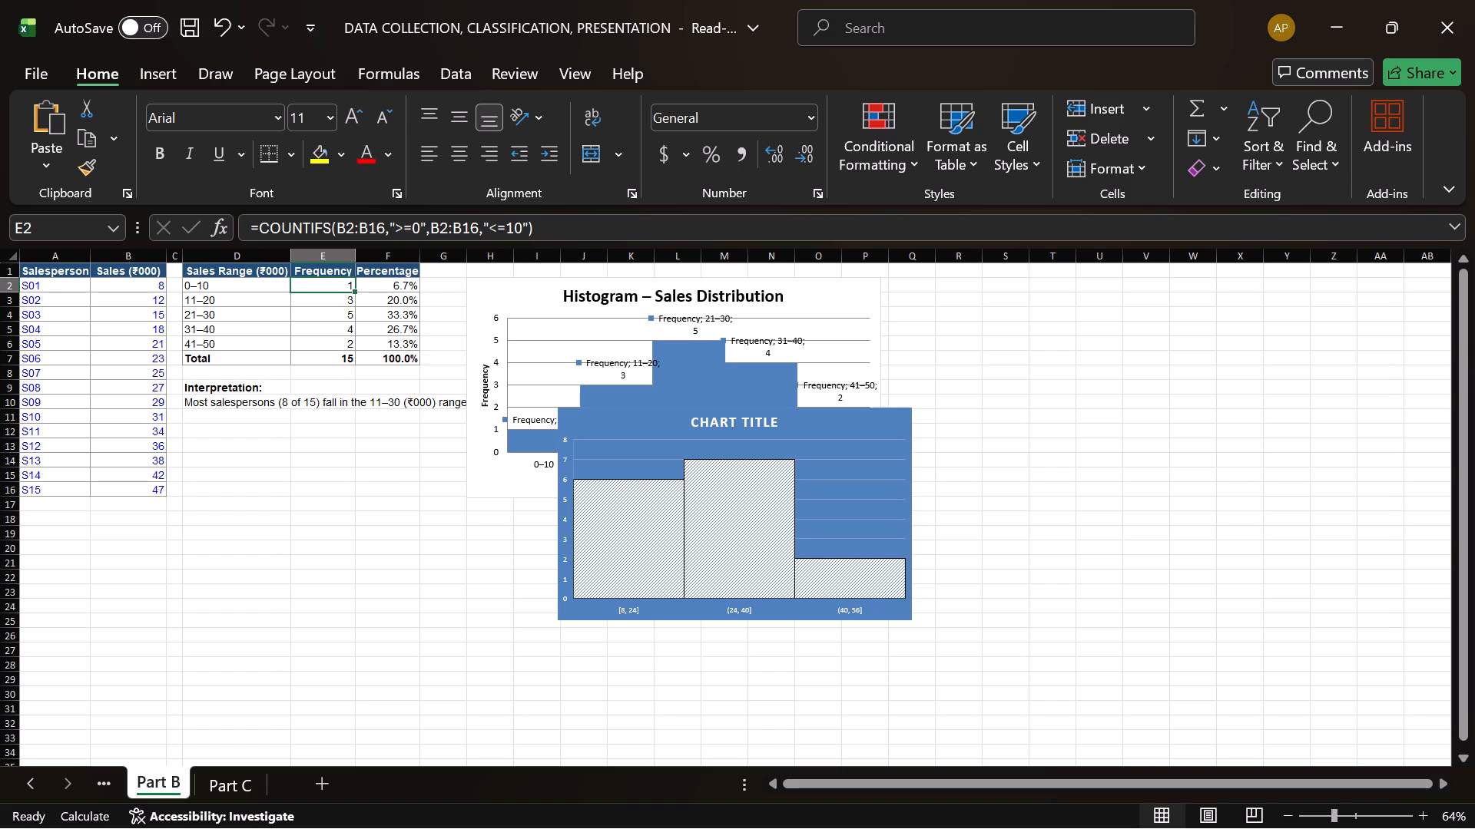
click(383, 287)
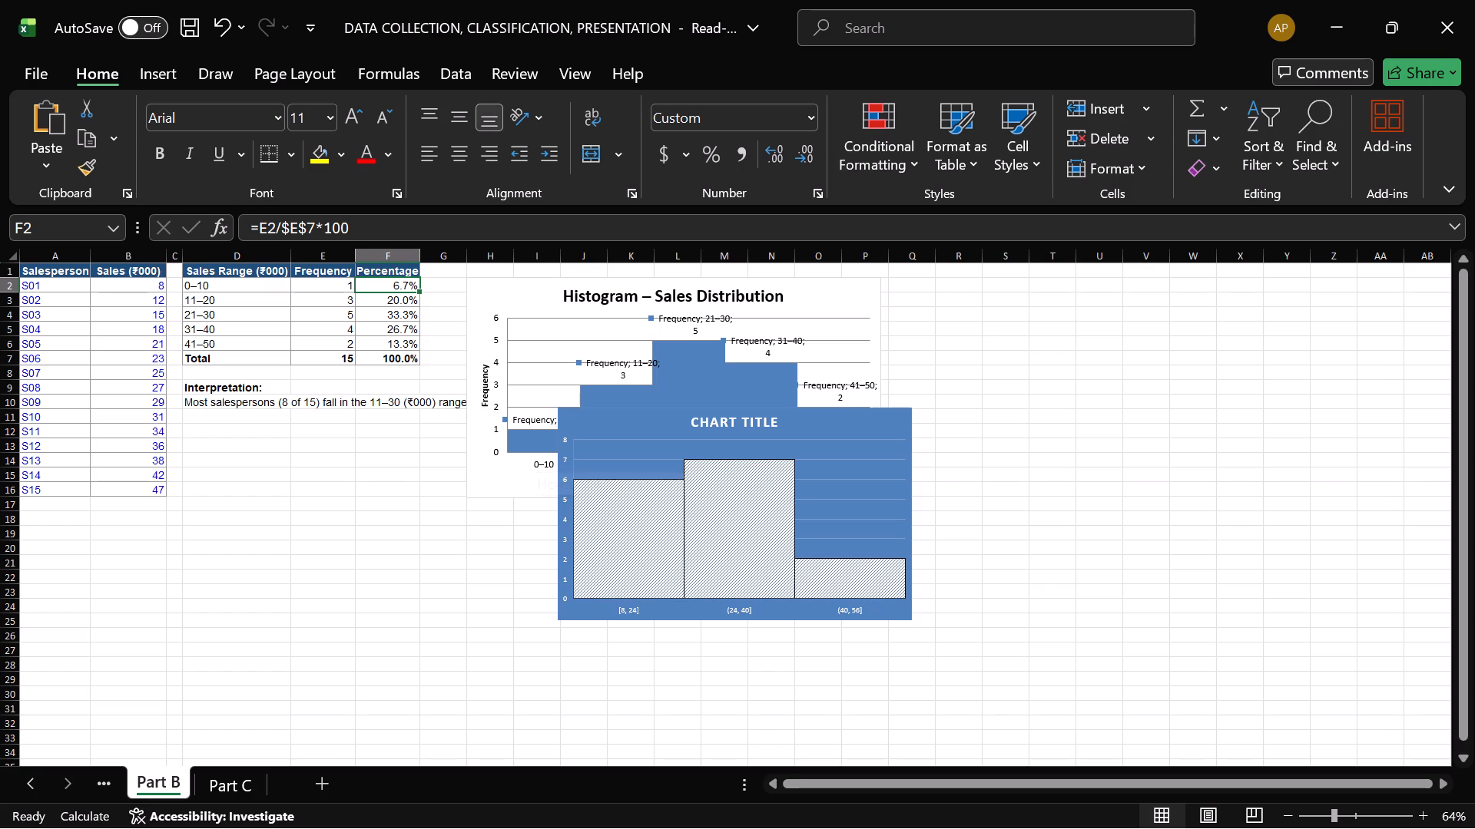
Open the Part C sheet to view the monthly sales data and its trend chart.
click(224, 784)
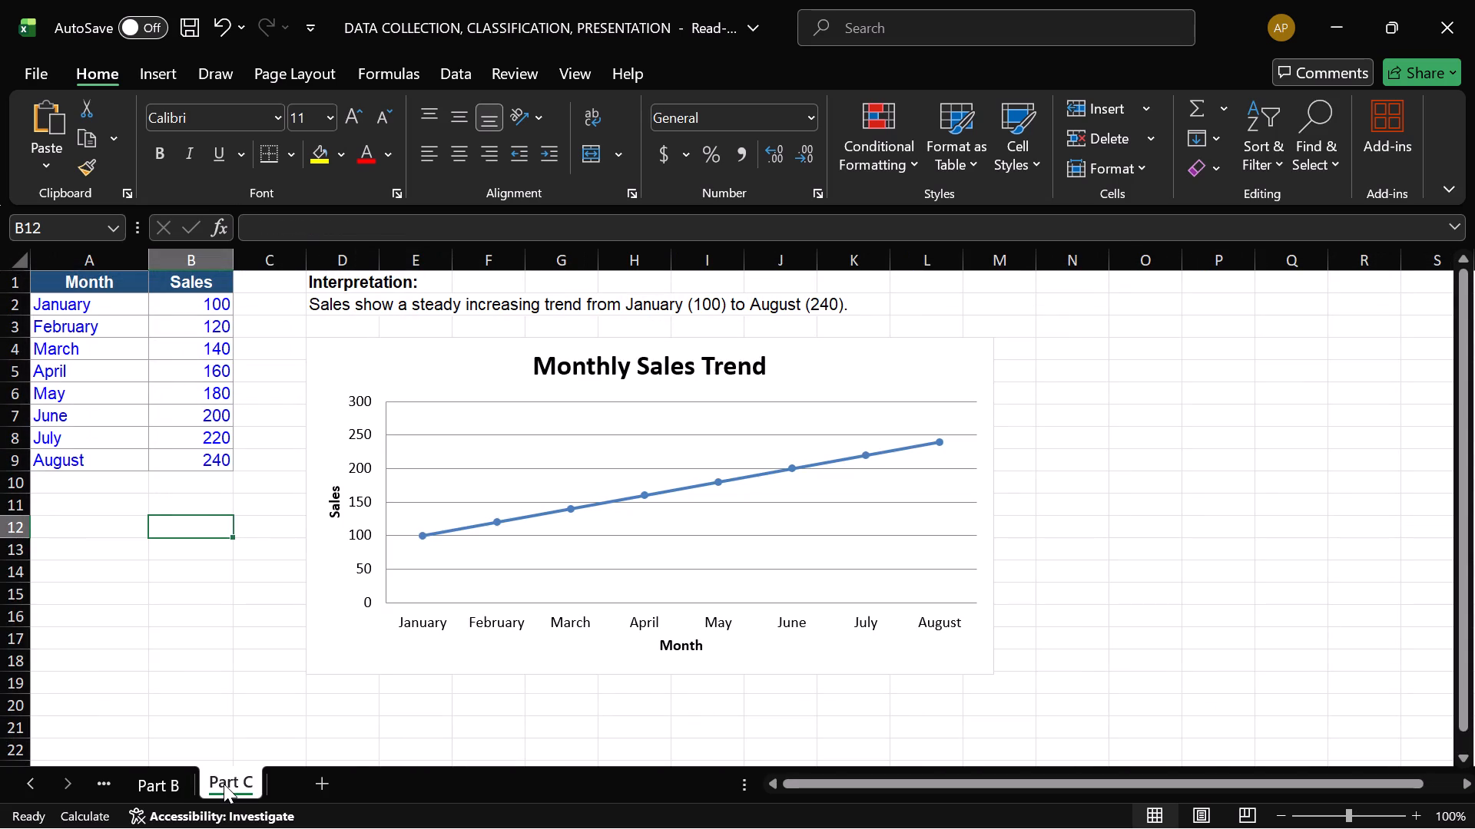
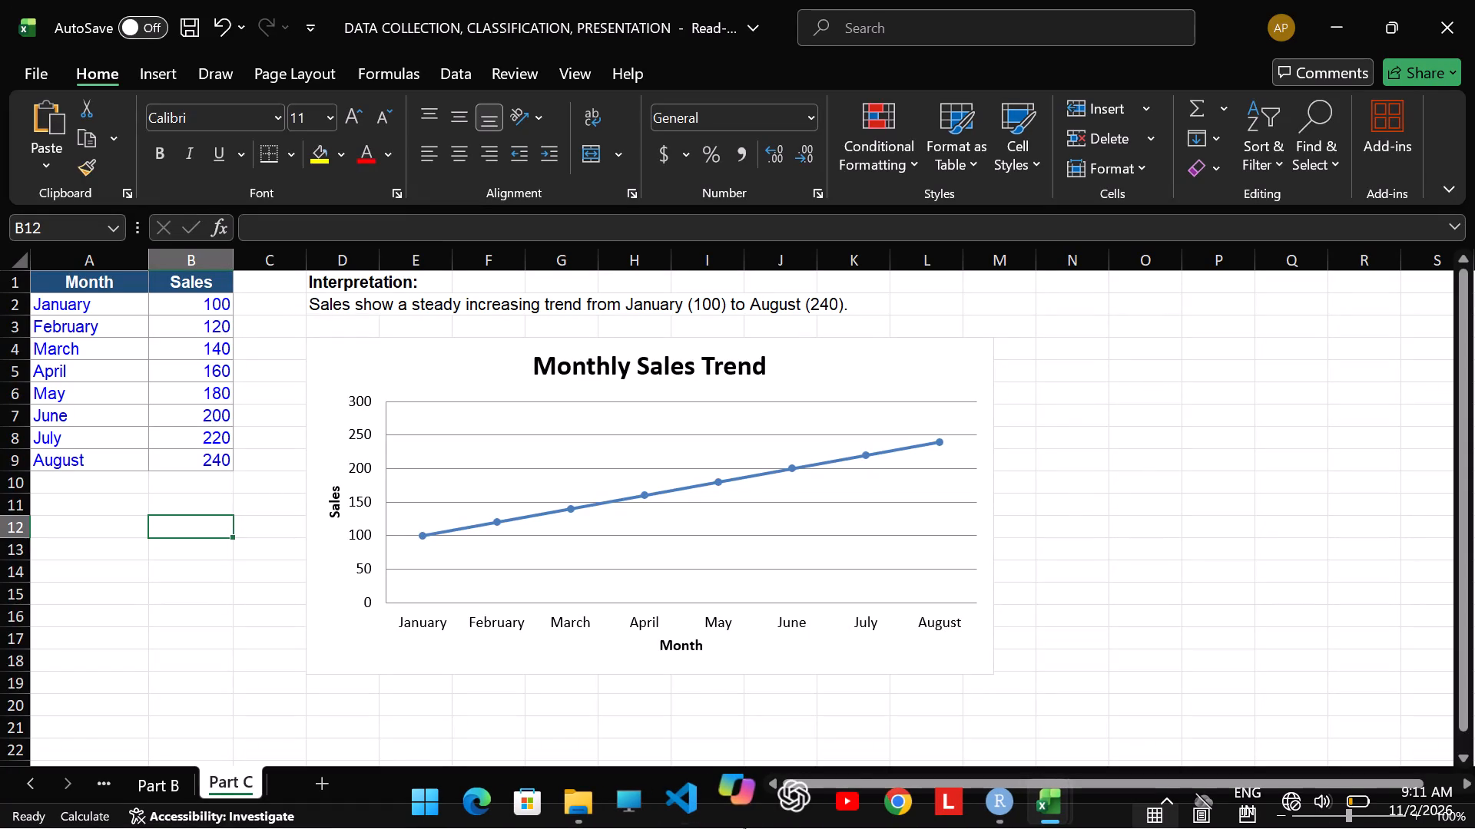
Shut down the computer from Windows.
key(super+x)
text(uu)
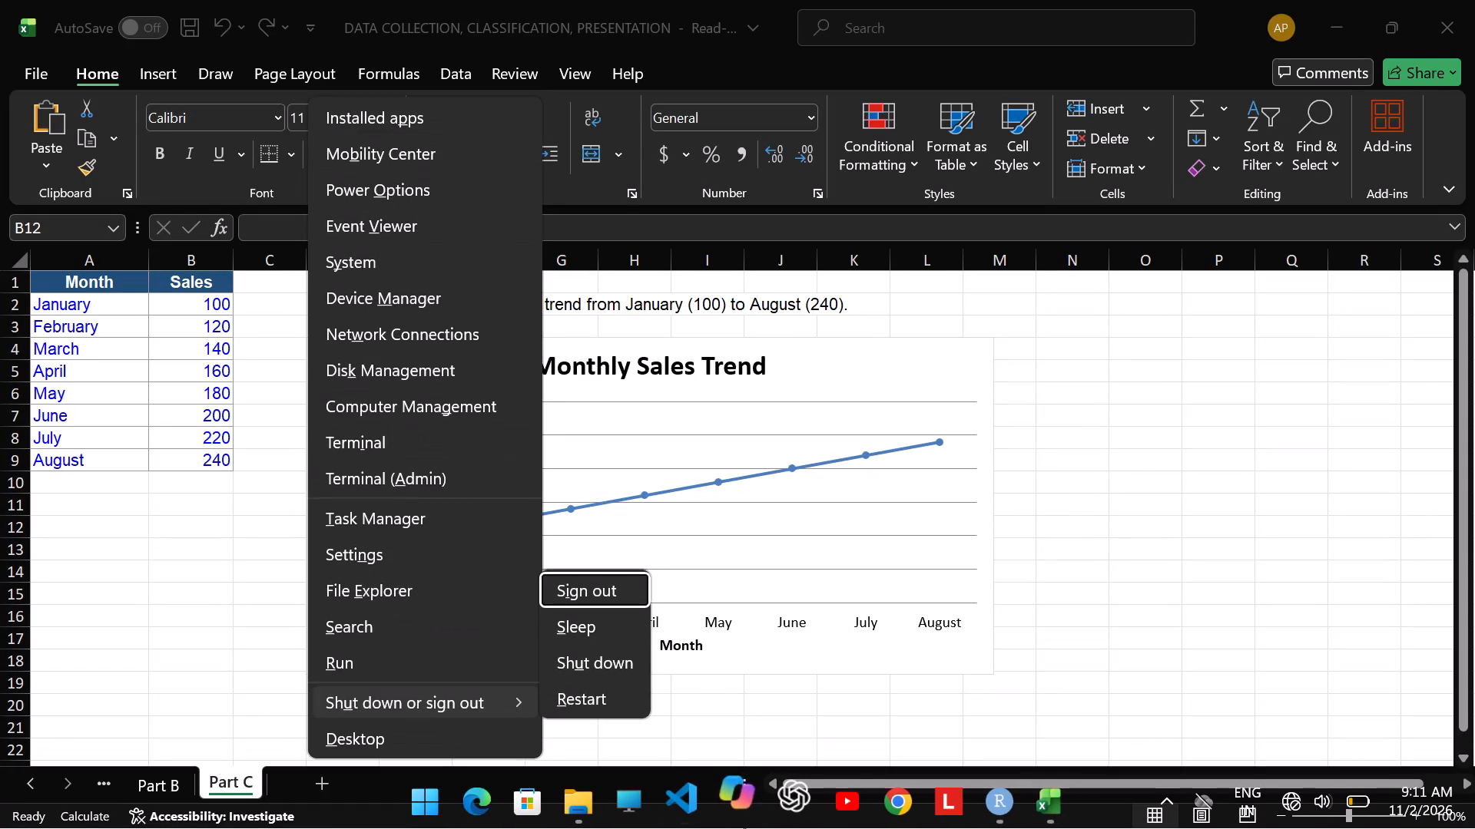